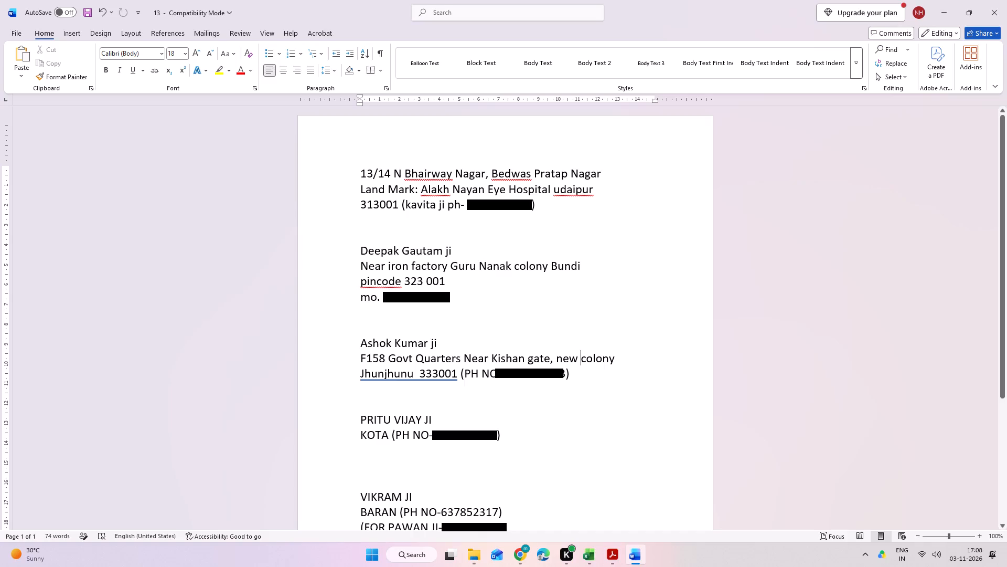
# Copy the whole first address block, all three lines including the landmark and the contact's phone number.
pyautogui.moveTo(541, 203); pyautogui.dragTo(359, 176)
pyautogui.rightClick(378, 174)
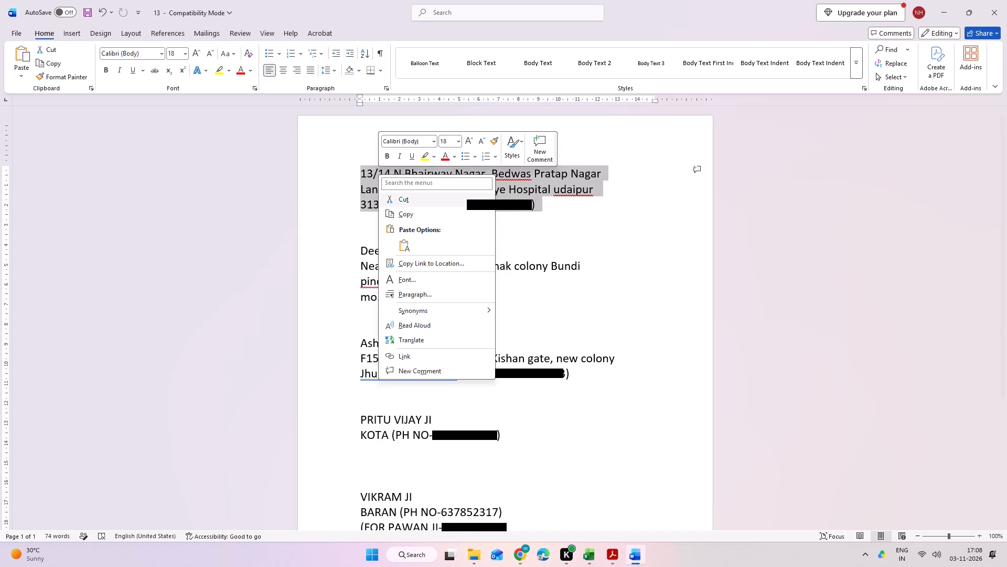
pyautogui.click(433, 216)
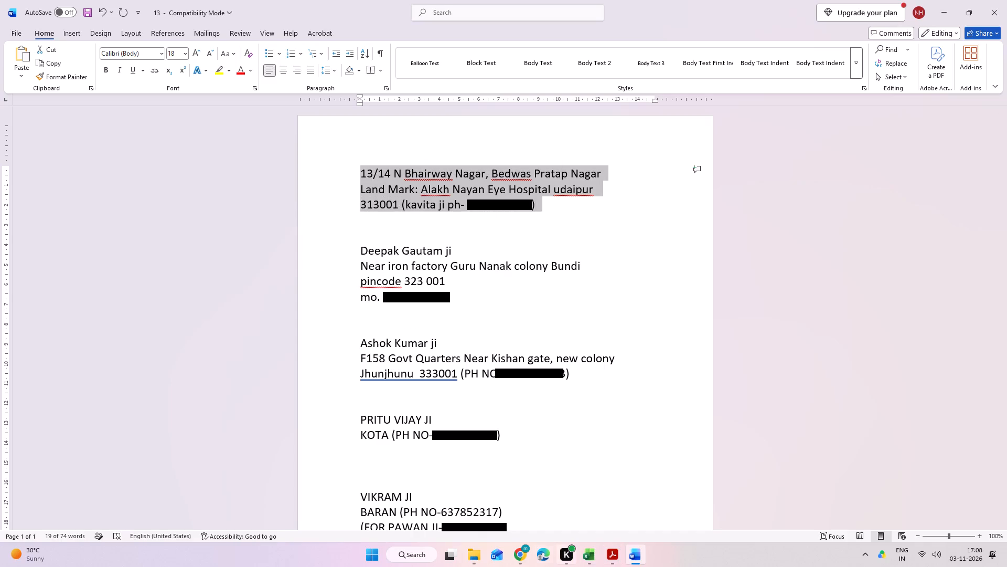
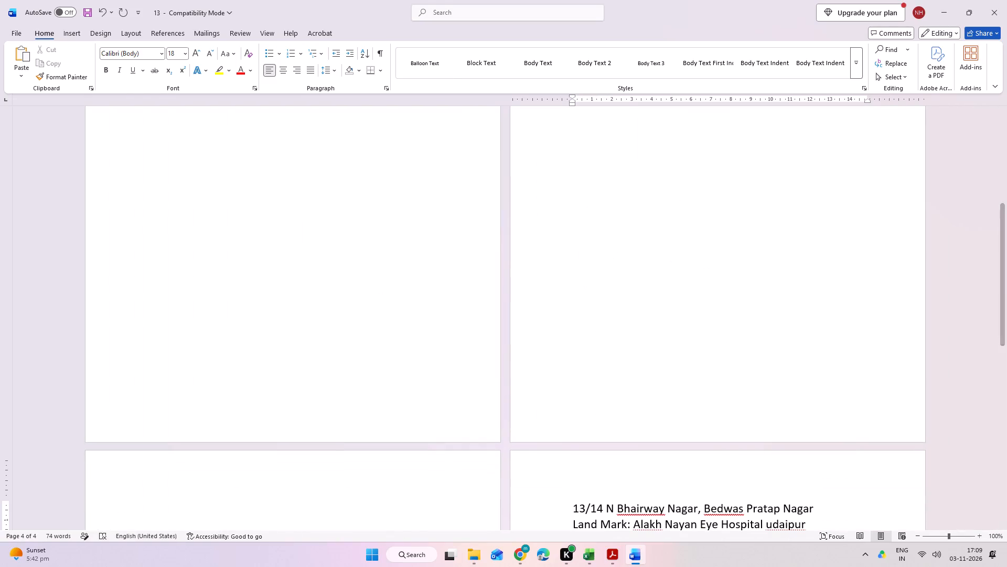
# Remove one of the blank pages that precede the address list.
pyautogui.click(570, 241)
pyautogui.keyDown('ctrl'); pyautogui.scroll(-3, 573, 241); pyautogui.keyUp('ctrl')
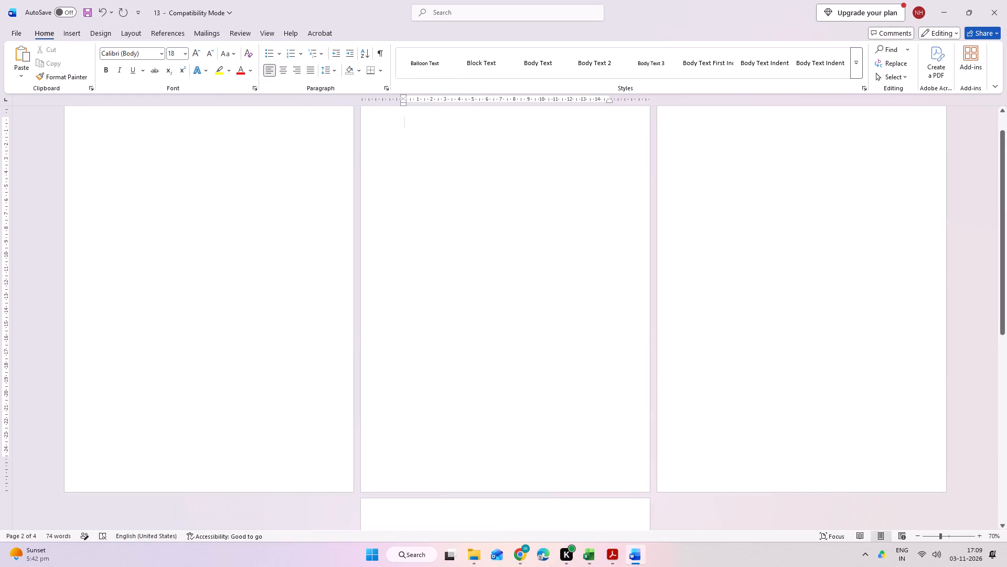
pyautogui.press('Delete')
pyautogui.press('Delete')
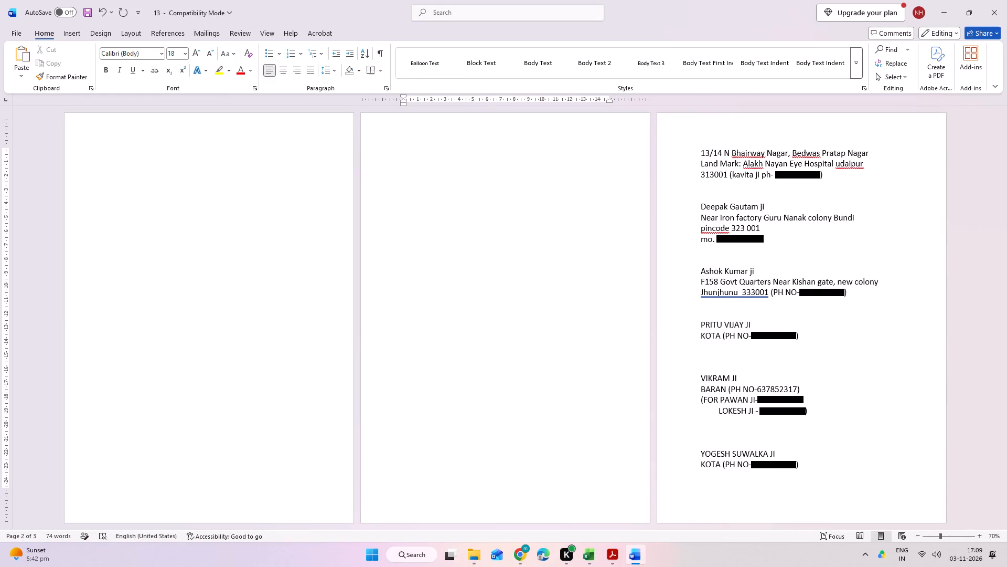
# Insert a 2x2 table in the blank area ahead of the address list.
pyautogui.click(135, 160)
pyautogui.click(77, 34)
pyautogui.click(96, 77)
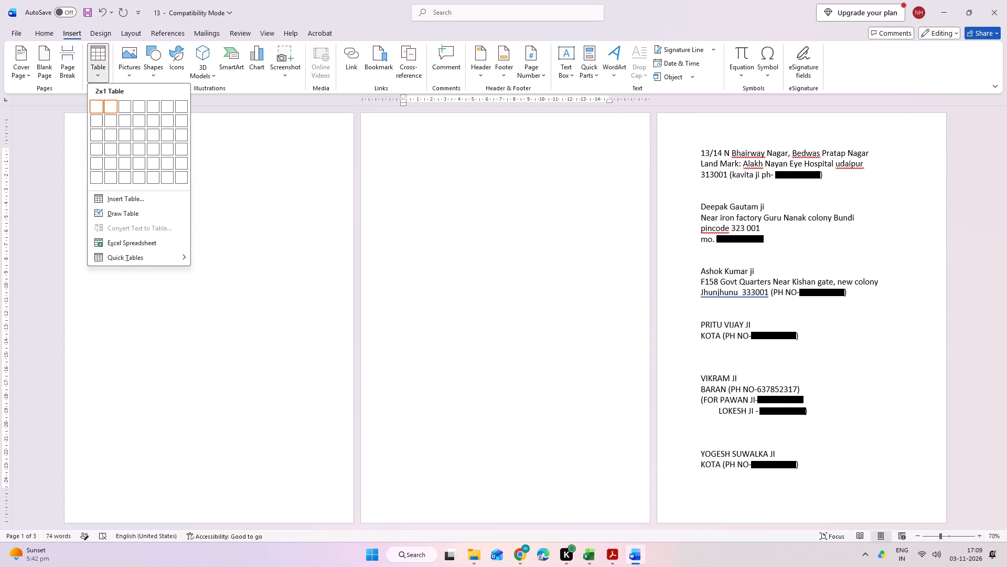
pyautogui.click(110, 120)
# Delete the blank first page so that the document starts with the table.
pyautogui.click(185, 165)
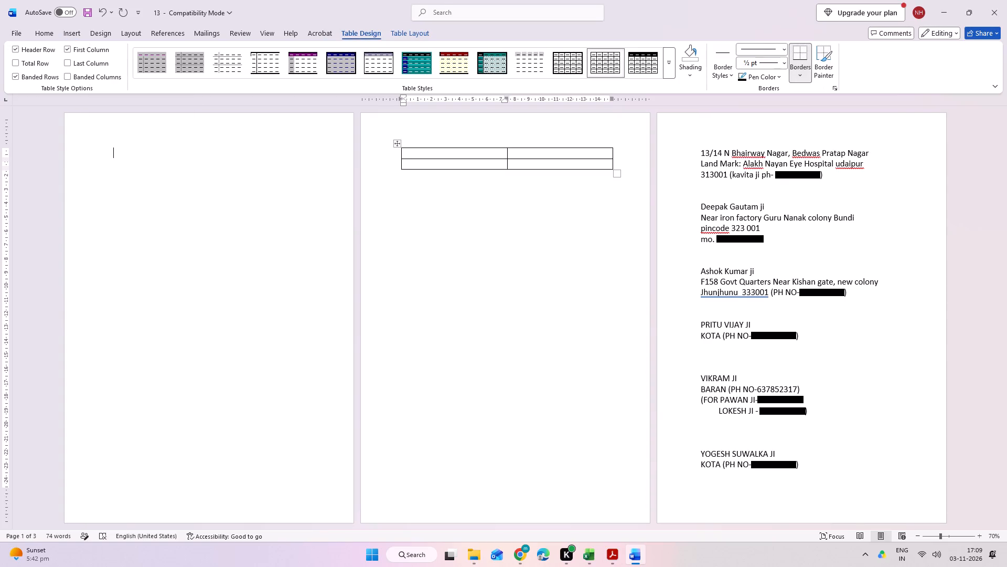
pyautogui.press('Delete')
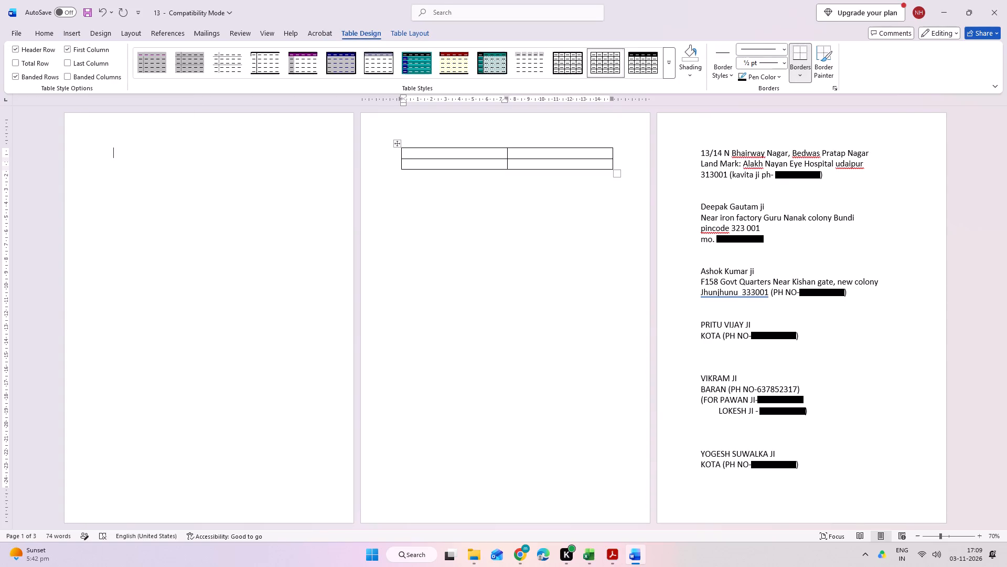
pyautogui.press('Delete')
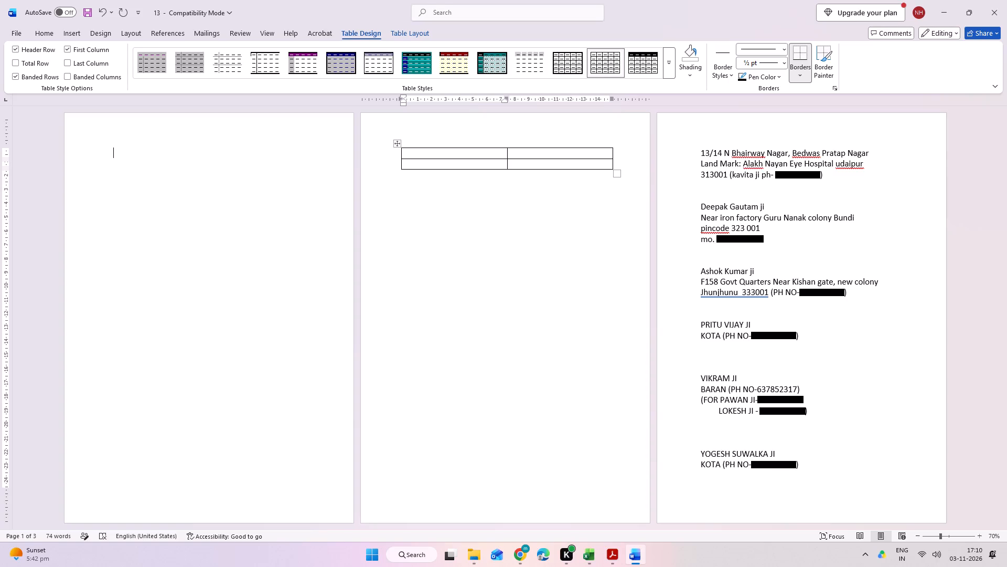
pyautogui.press('Delete')
pyautogui.press('Delete')
pyautogui.press('Delete')
pyautogui.click(250, 435)
pyautogui.click(391, 153)
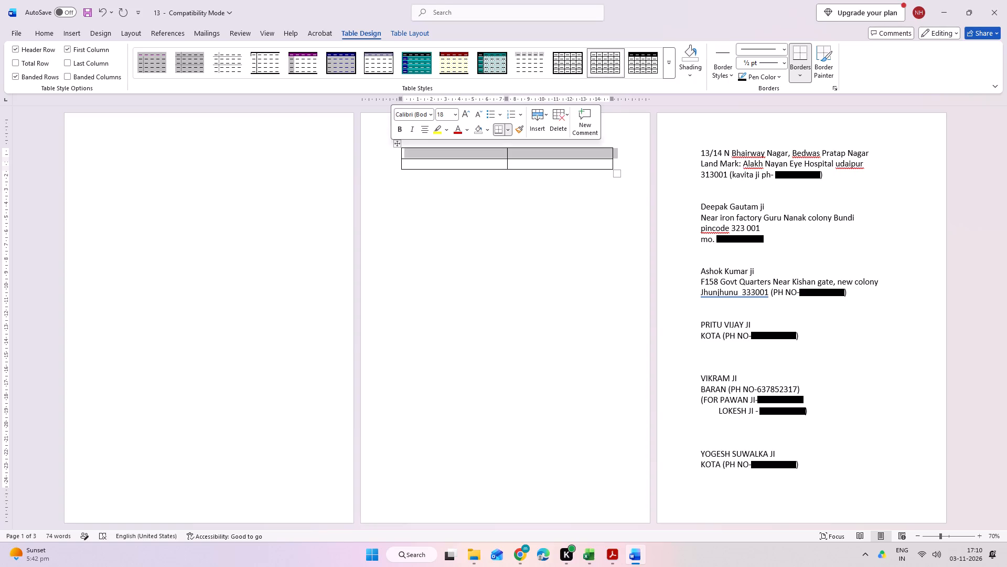
pyautogui.click(410, 150)
pyautogui.press('Left')
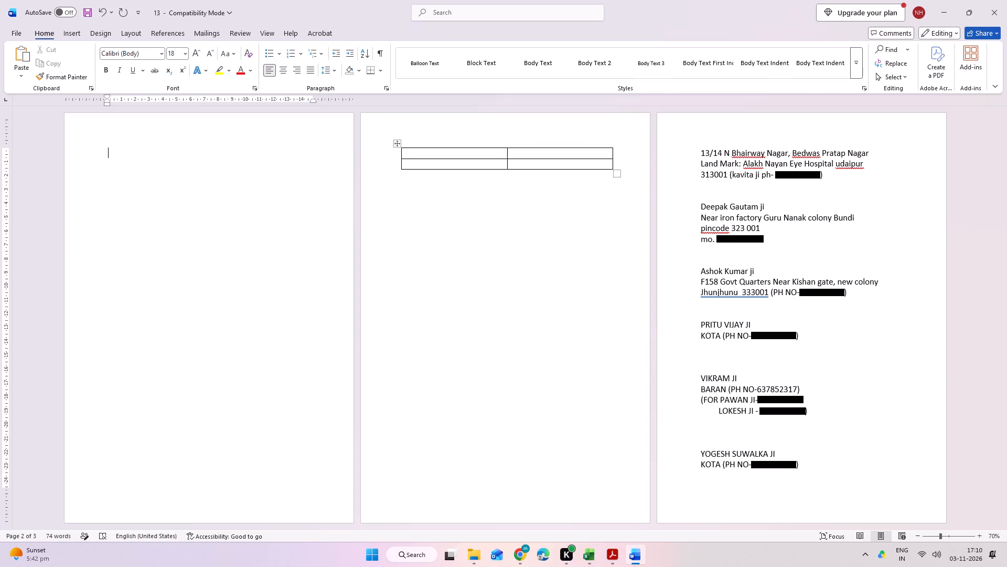
pyautogui.press('Delete')
pyautogui.press('Delete')
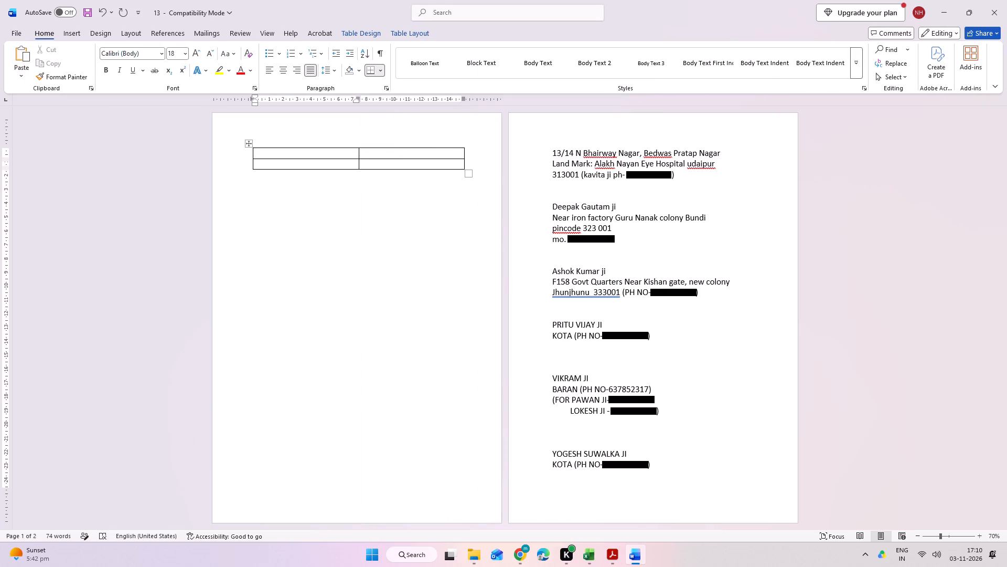
# Enlarge the 2x2 table from its lower corner so it extends almost to the bottom of the page.
pyautogui.moveTo(468, 174); pyautogui.dragTo(475, 476)
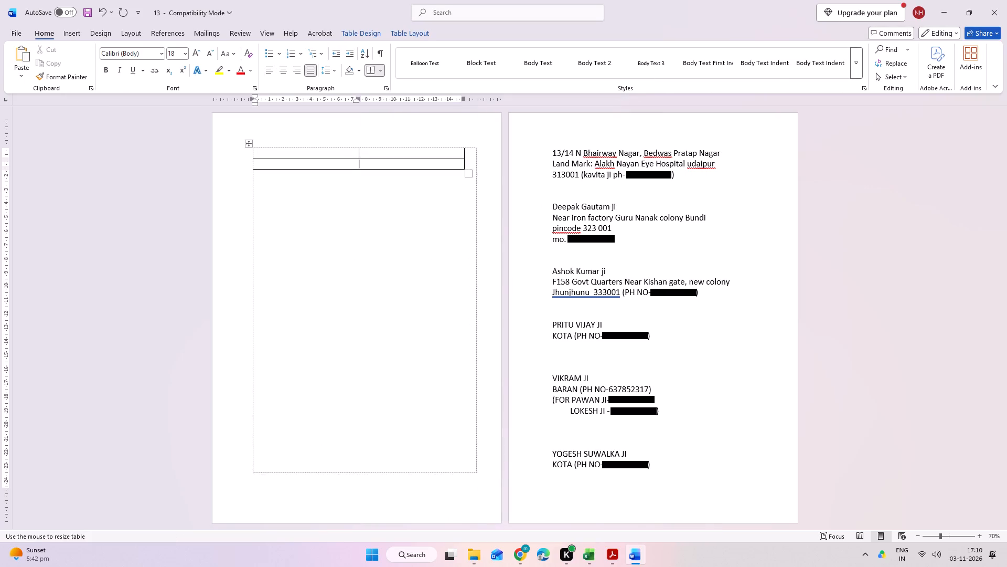
pyautogui.moveTo(475, 476); pyautogui.dragTo(479, 505)
pyautogui.click(207, 362)
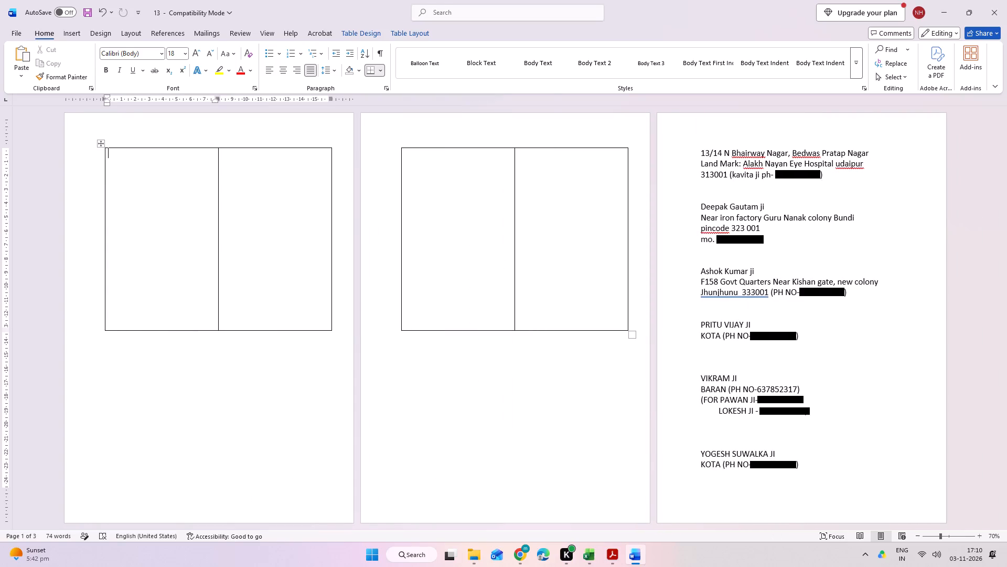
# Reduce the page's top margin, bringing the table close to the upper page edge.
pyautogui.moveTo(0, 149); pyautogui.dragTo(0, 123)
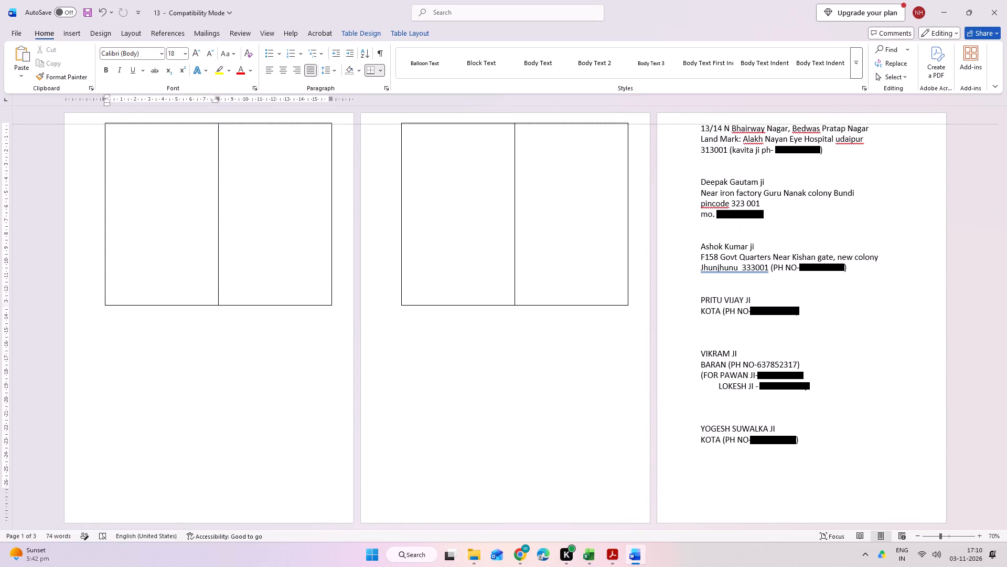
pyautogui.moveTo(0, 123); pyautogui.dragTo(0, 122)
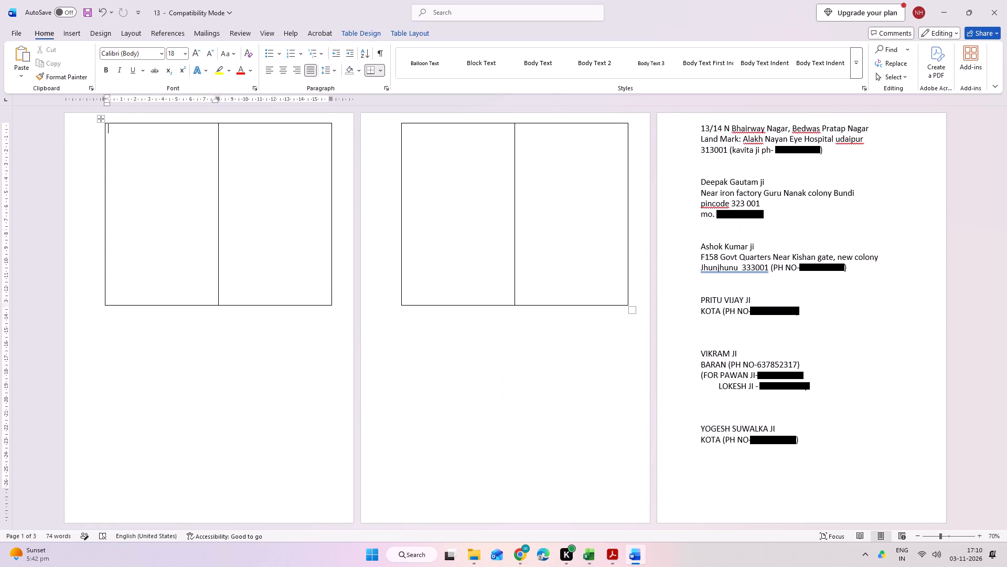
# Extend the table into both side margins to about 18 cm wide, adjusting the column divider to keep two roughly equal columns.
pyautogui.moveTo(106, 104); pyautogui.dragTo(99, 105)
pyautogui.moveTo(104, 100); pyautogui.dragTo(95, 100)
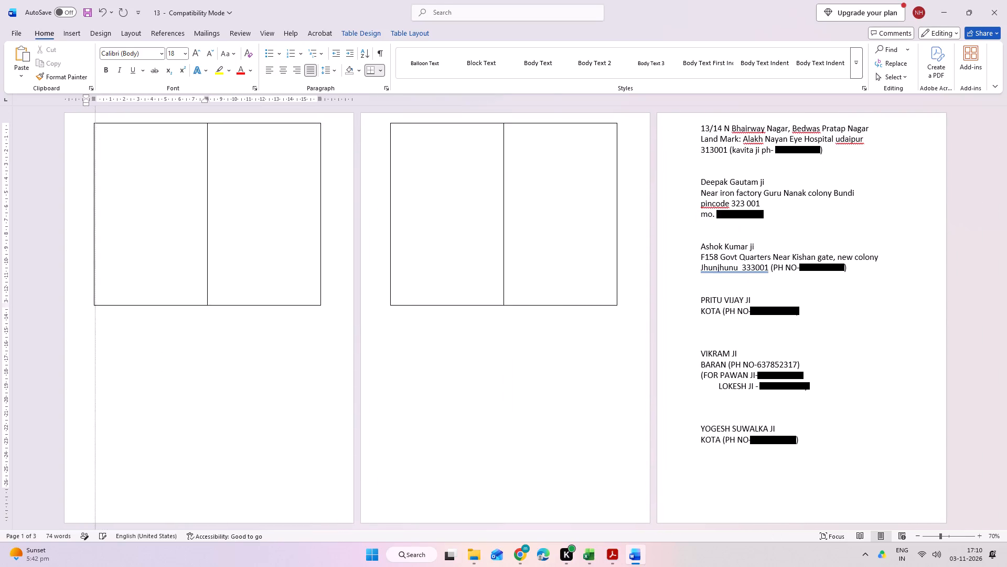
pyautogui.moveTo(95, 100); pyautogui.dragTo(88, 101)
pyautogui.moveTo(310, 99); pyautogui.dragTo(323, 101)
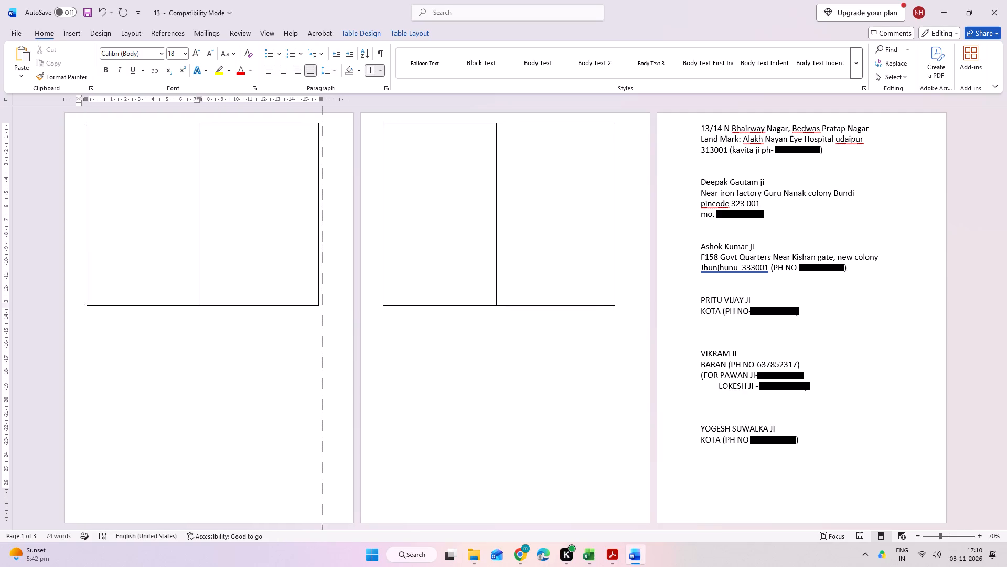
pyautogui.moveTo(323, 101); pyautogui.dragTo(332, 102)
pyautogui.moveTo(198, 96); pyautogui.dragTo(206, 98)
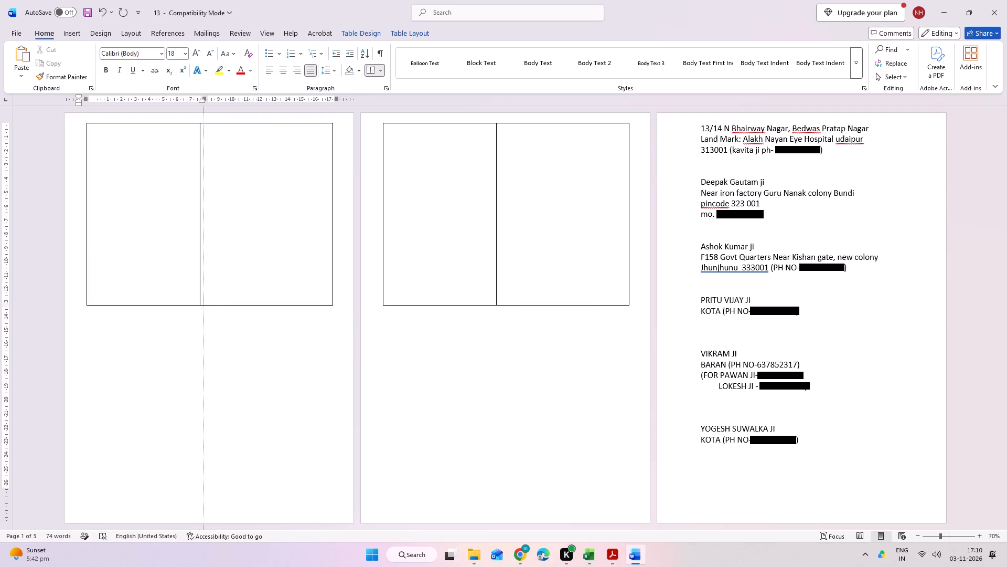
pyautogui.moveTo(206, 98); pyautogui.dragTo(210, 100)
pyautogui.click(238, 175)
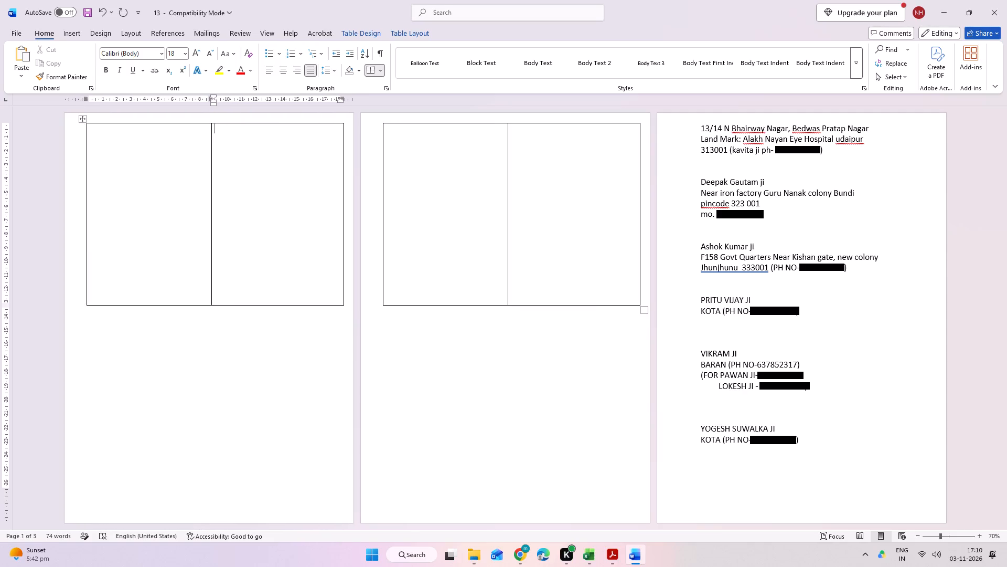
pyautogui.moveTo(84, 97); pyautogui.dragTo(79, 97)
# Reduce the page's bottom margin so both table rows fit on one page.
pyautogui.click(180, 337)
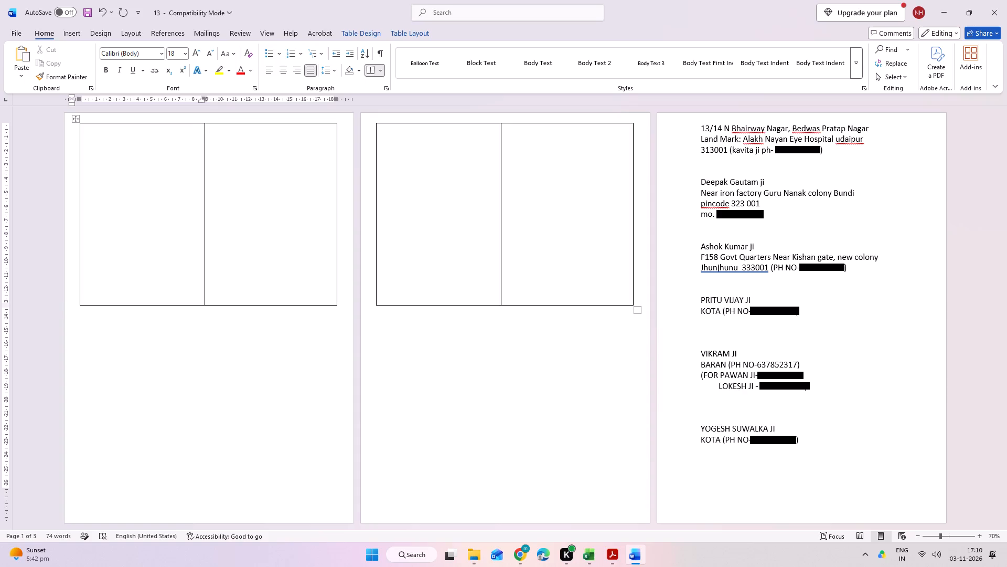
pyautogui.moveTo(9, 489); pyautogui.dragTo(23, 502)
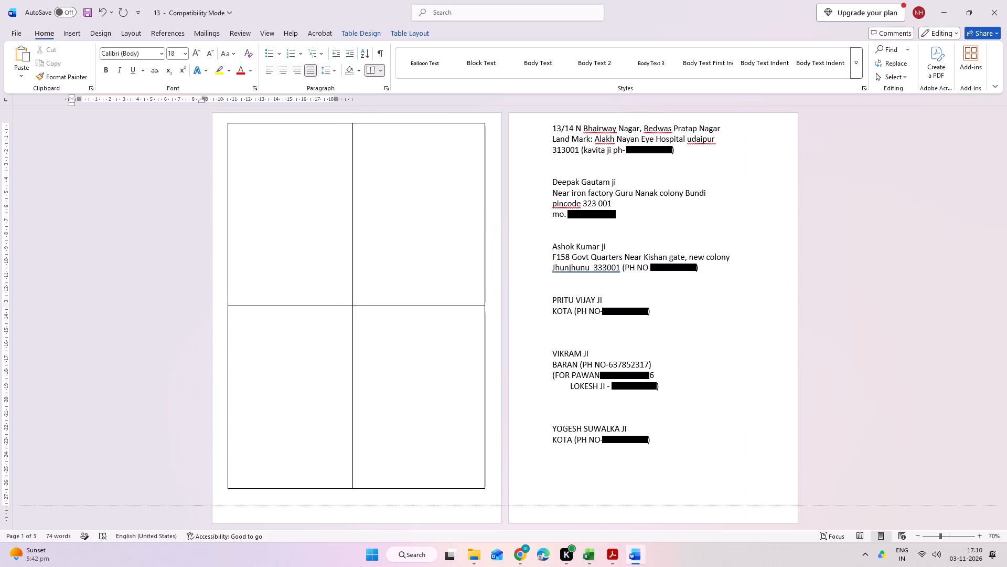
pyautogui.moveTo(23, 502); pyautogui.dragTo(32, 507)
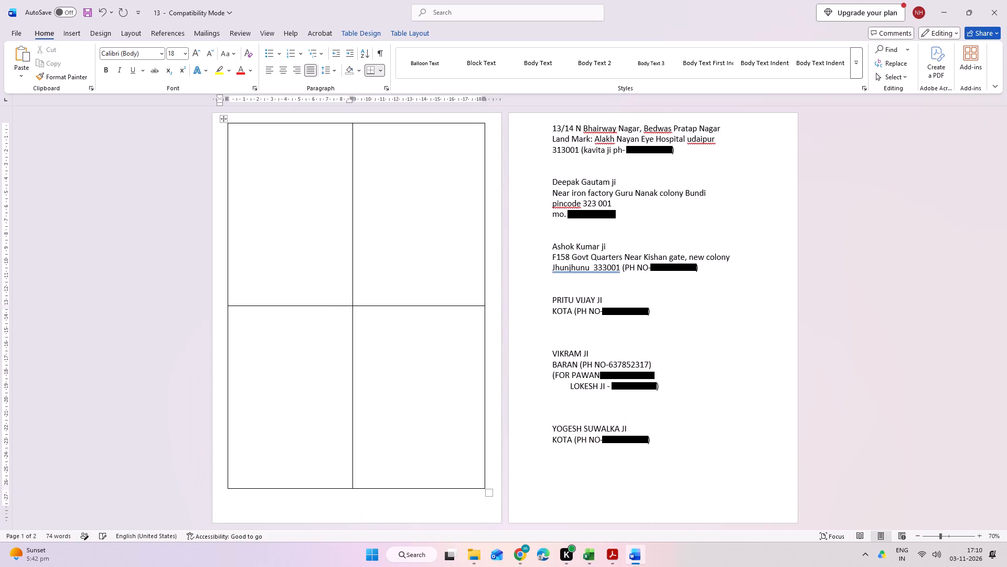
pyautogui.moveTo(7, 502); pyautogui.dragTo(7, 510)
# Shorten the table slightly and increase the top margin so the table sits lower on the page.
pyautogui.moveTo(485, 493); pyautogui.dragTo(487, 456)
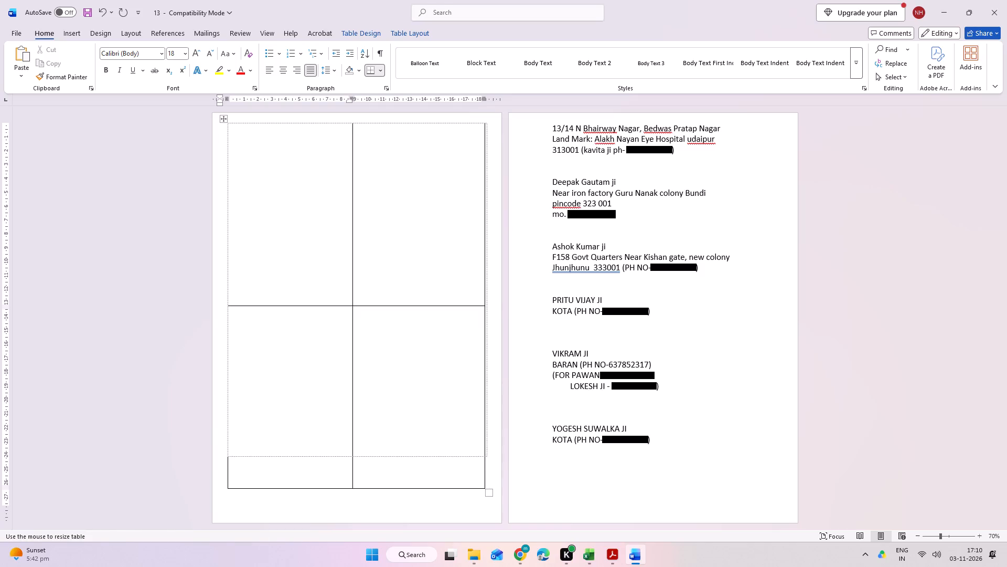
pyautogui.moveTo(487, 456); pyautogui.dragTo(488, 454)
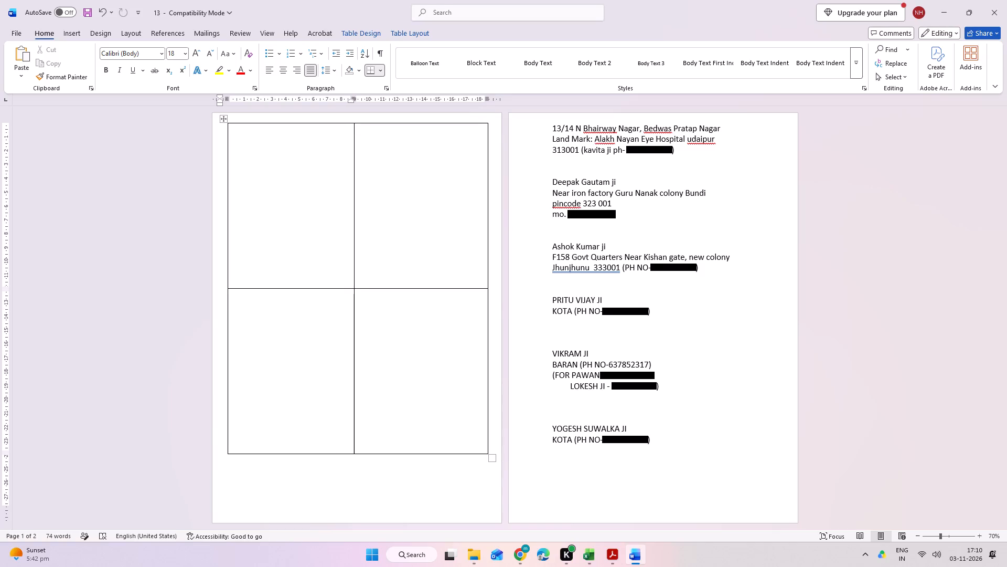
pyautogui.moveTo(5, 123); pyautogui.dragTo(13, 145)
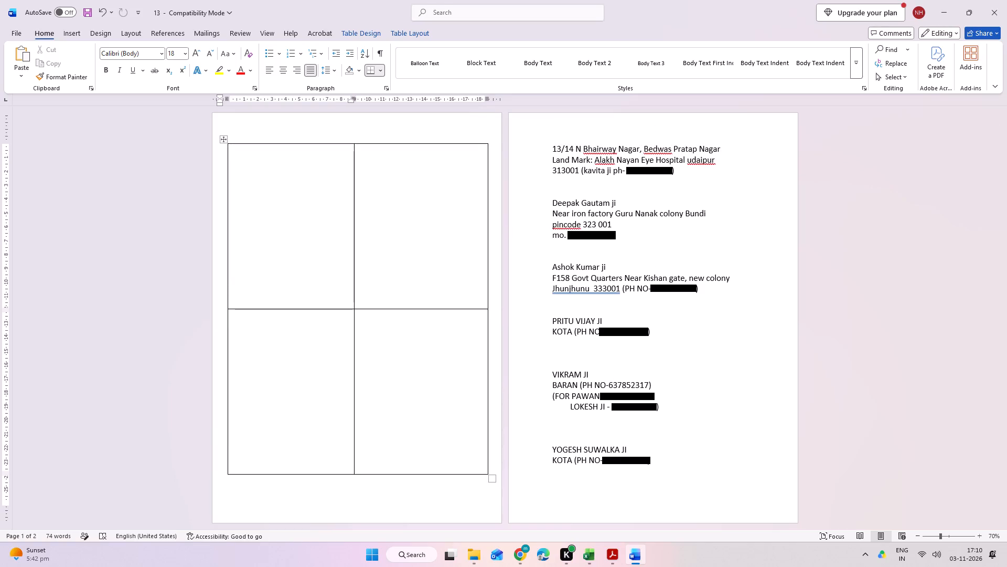
# Copy the first three-line address block from the list into the table's top-left cell.
pyautogui.moveTo(679, 171); pyautogui.dragTo(553, 150)
pyautogui.rightClick(601, 167)
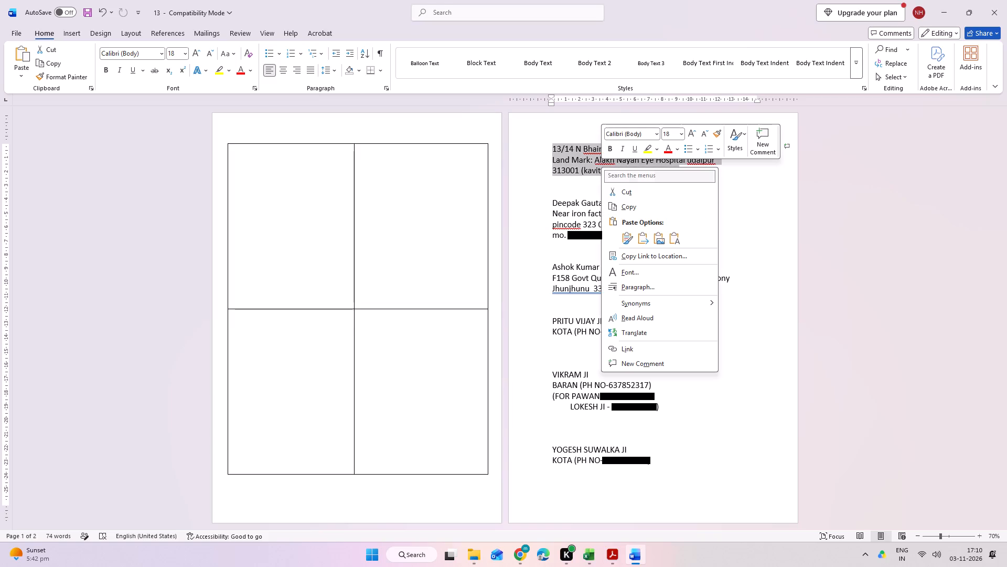
pyautogui.click(636, 206)
pyautogui.click(261, 165)
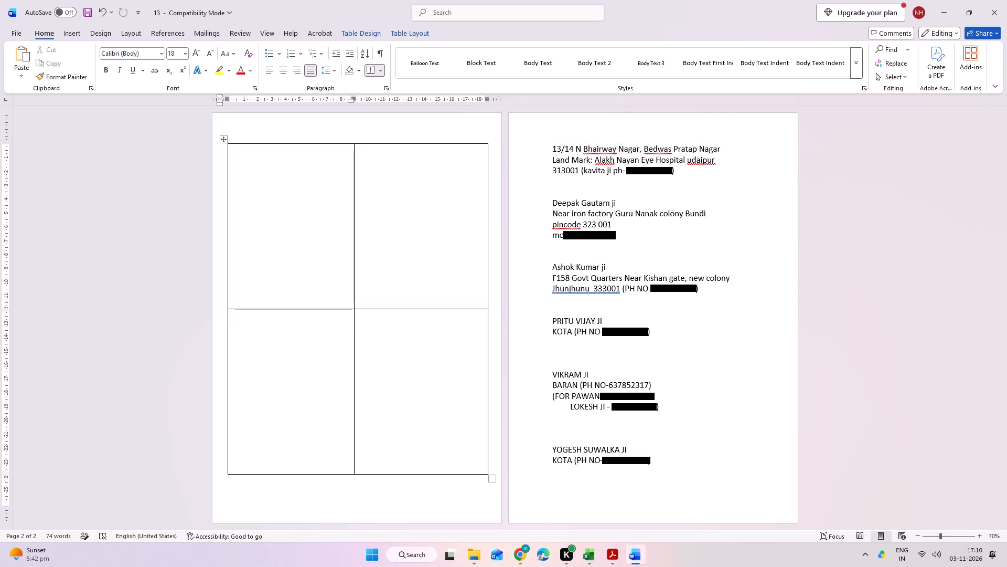
pyautogui.hotkey('ctrl', 'v')
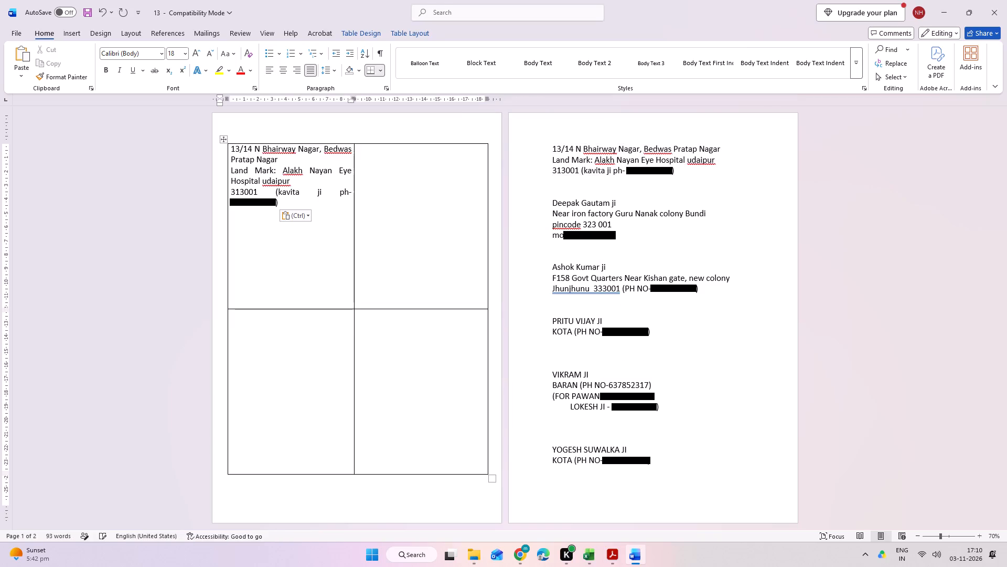
# In the filled cell, add a blank line above the address and break the contact and phone text onto its own line.
pyautogui.click(232, 151)
pyautogui.press('Return')
pyautogui.press('Up')
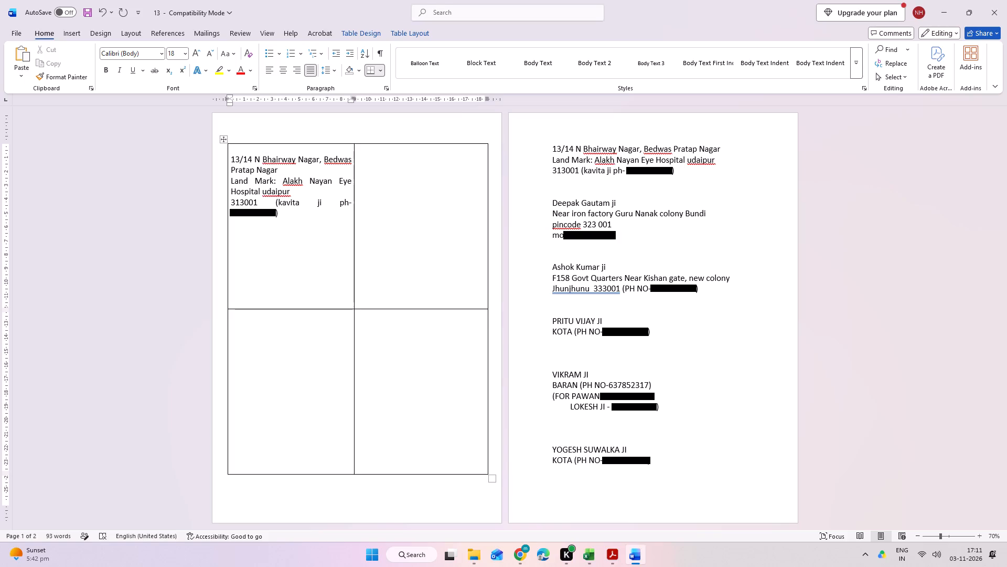
pyautogui.click(275, 206)
pyautogui.hotkey('shift', 'Return')
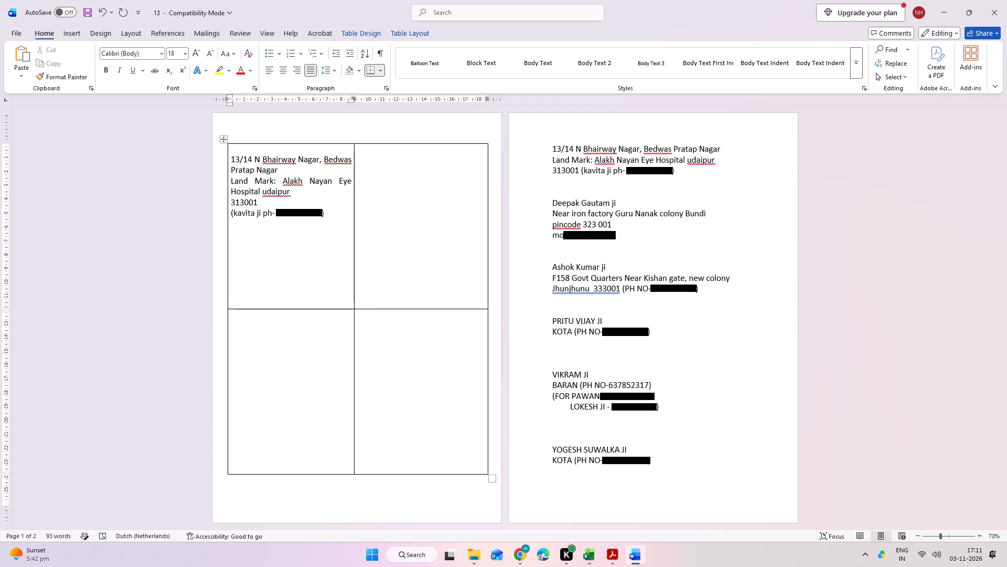
# In the filled cell, add a "To" line at the top and move the recipient's name from the phone line to directly beneath it.
pyautogui.moveTo(262, 214); pyautogui.dragTo(247, 216)
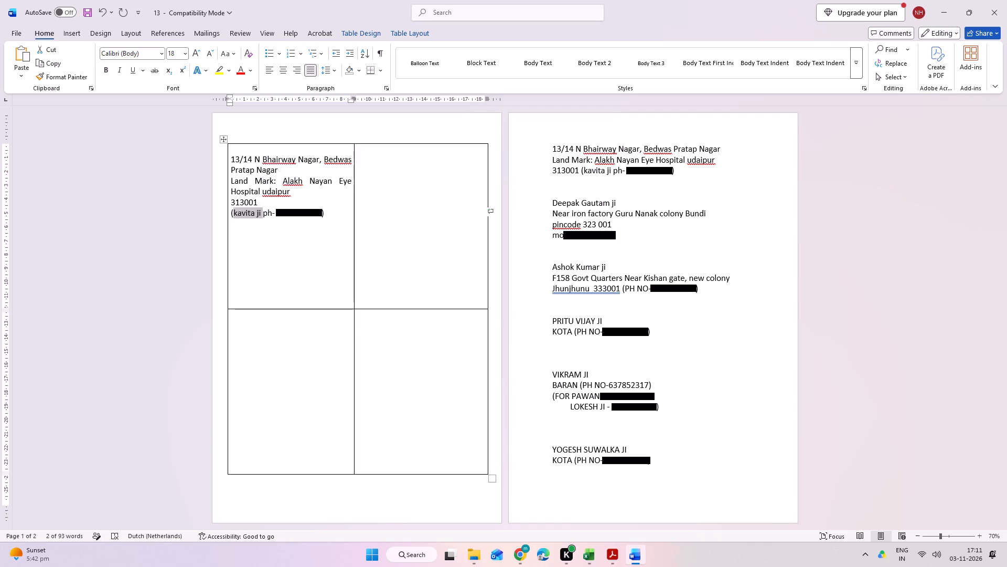
pyautogui.hotkey('ctrl', 'x')
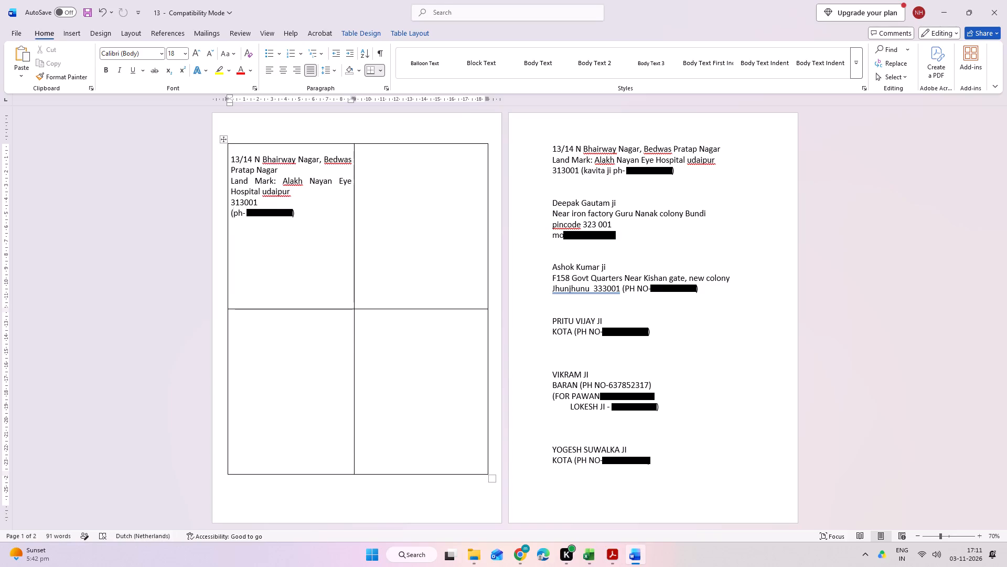
pyautogui.click(230, 157)
pyautogui.press('Up')
pyautogui.write('to')
pyautogui.press('BackSpace')
pyautogui.press('BackSpace')
pyautogui.write('To')
pyautogui.hotkey('shift', 'Return')
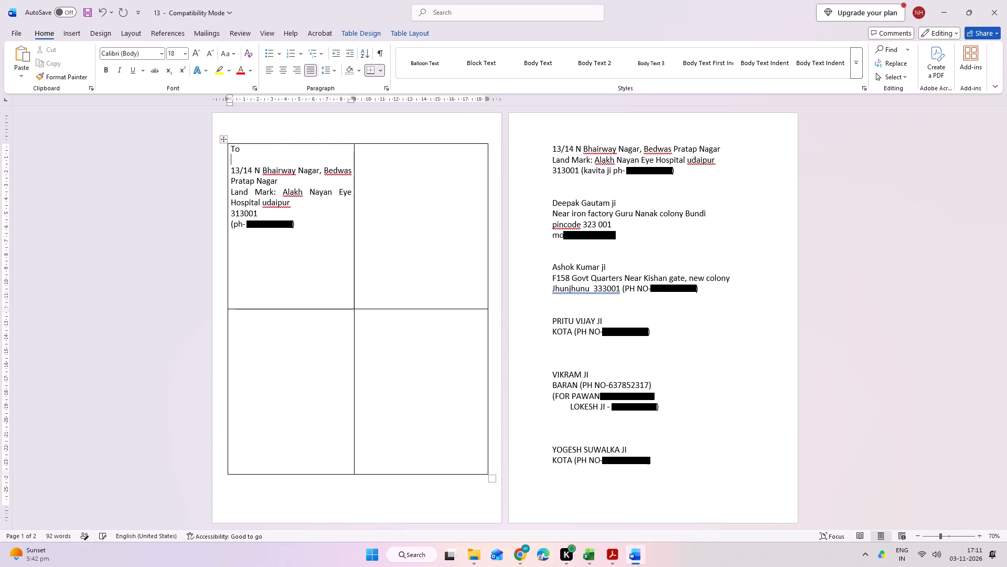
pyautogui.hotkey('ctrl', 'v')
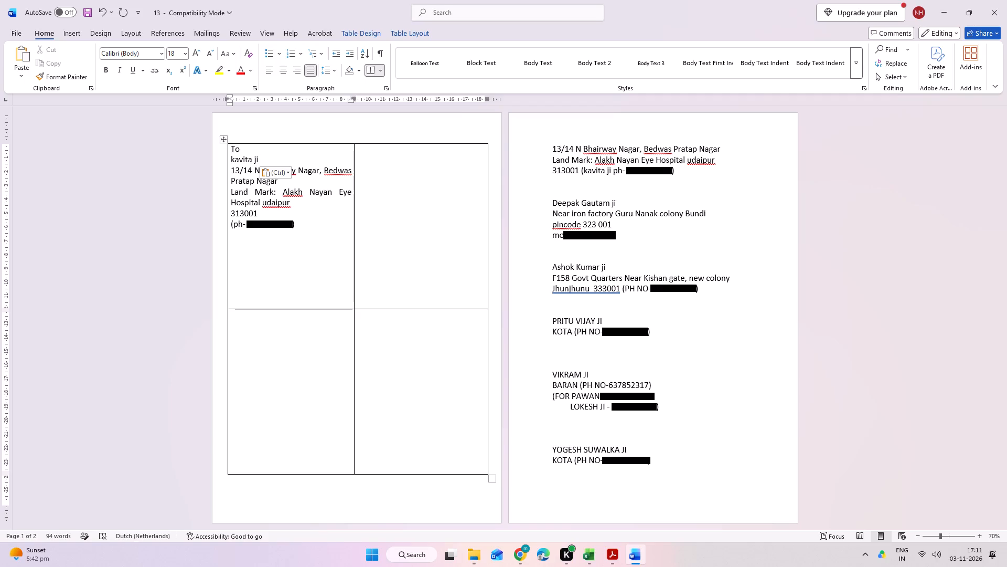
# Add a "FROM" heading in capitals below the phone line of the filled cell, separated by a blank line.
pyautogui.click(303, 274)
pyautogui.click(382, 184)
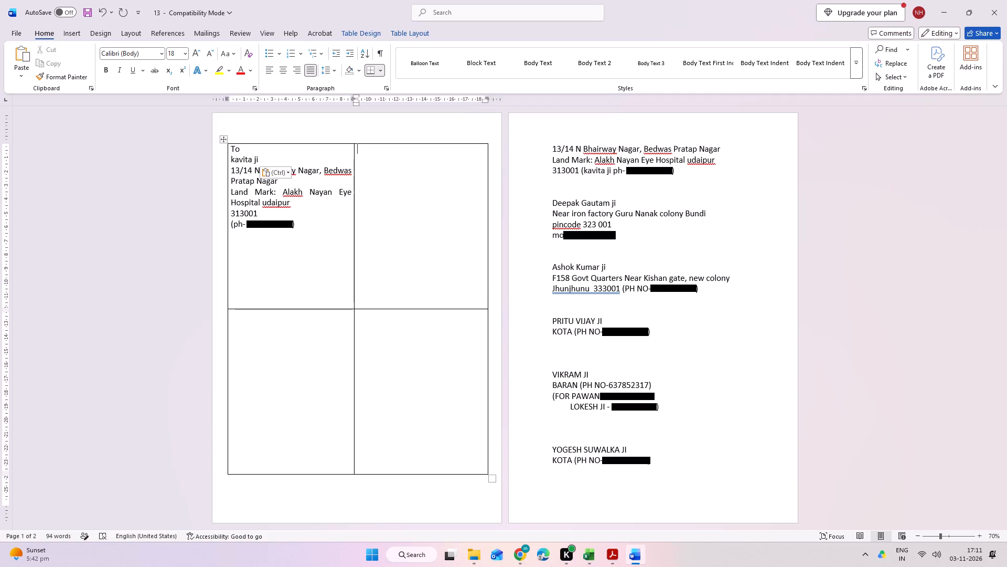
pyautogui.click(276, 260)
pyautogui.click(305, 224)
pyautogui.press('Return')
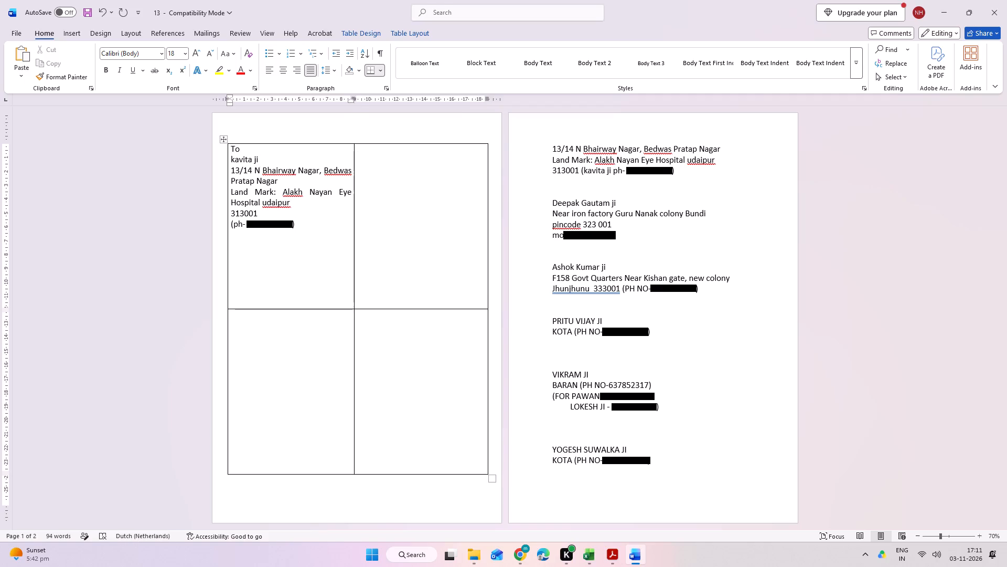
pyautogui.press('Return')
pyautogui.write('from')
pyautogui.press('BackSpace')
pyautogui.press('BackSpace')
pyautogui.press('BackSpace')
pyautogui.press('BackSpace')
pyautogui.write('FROM')
pyautogui.hotkey('shift', 'Return')
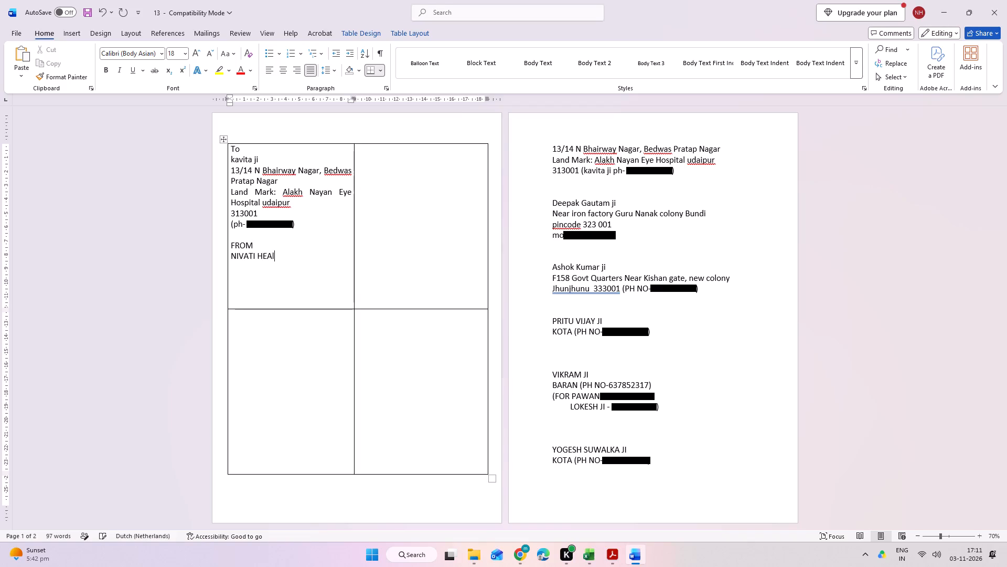
# Enter the sender's company name in capitals on the line under FROM, as far as "NIVATI HEALTH PVT L".
pyautogui.press('BackSpace')
pyautogui.write('lth')
pyautogui.press('space')
pyautogui.press('BackSpace')
pyautogui.press('BackSpace')
pyautogui.press('BackSpace')
pyautogui.press('BackSpace')
pyautogui.write('LTH')
pyautogui.press('space')
pyautogui.write('PVT L')
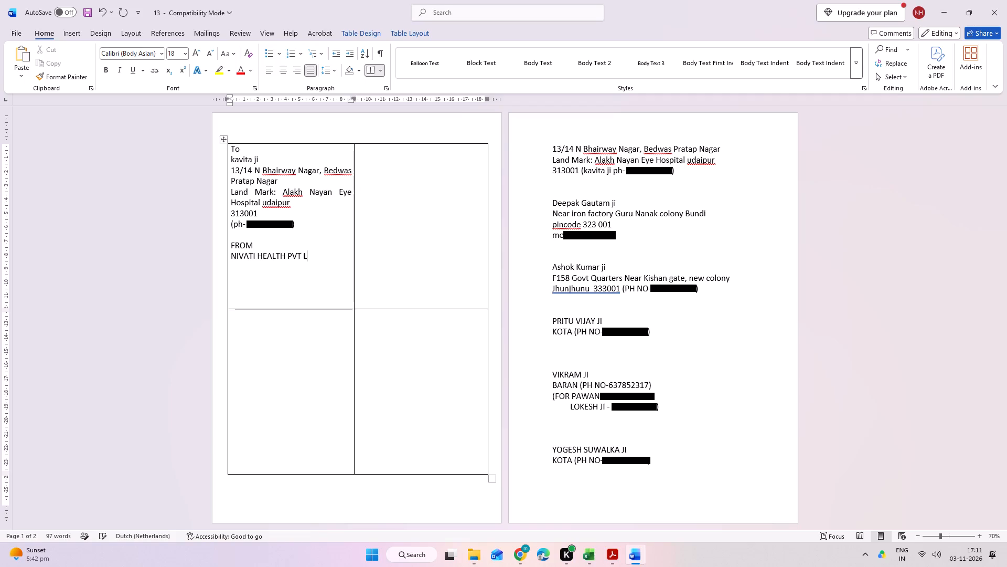
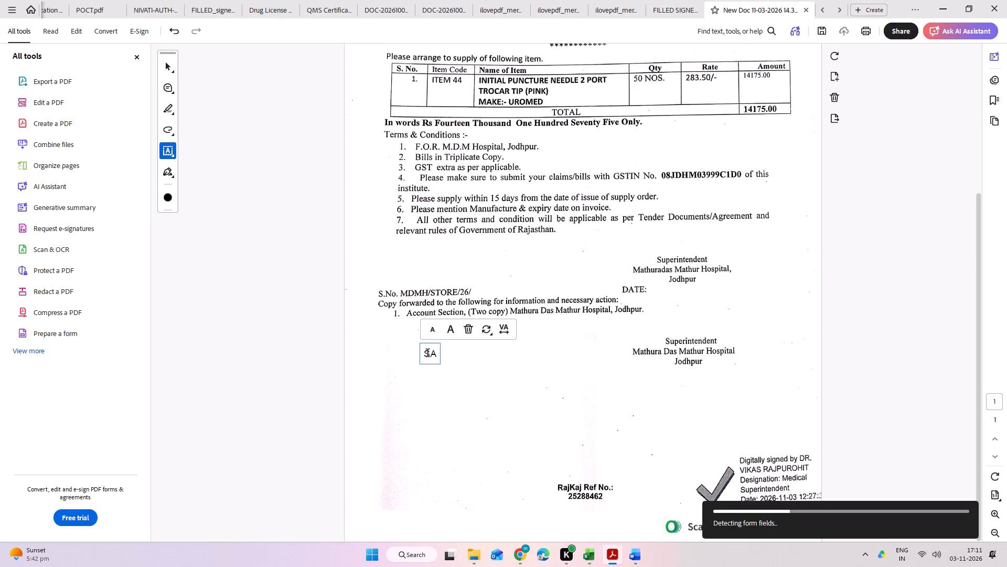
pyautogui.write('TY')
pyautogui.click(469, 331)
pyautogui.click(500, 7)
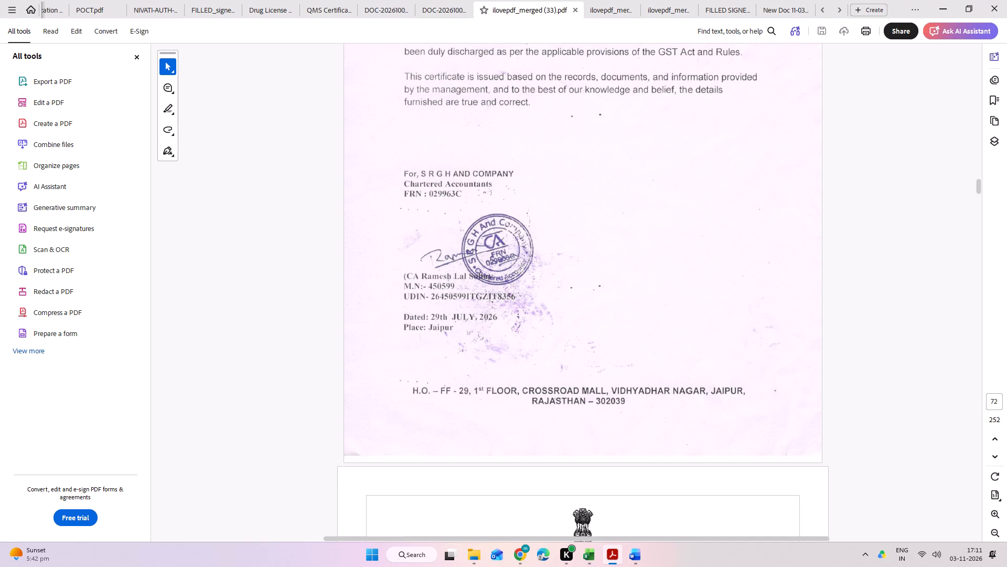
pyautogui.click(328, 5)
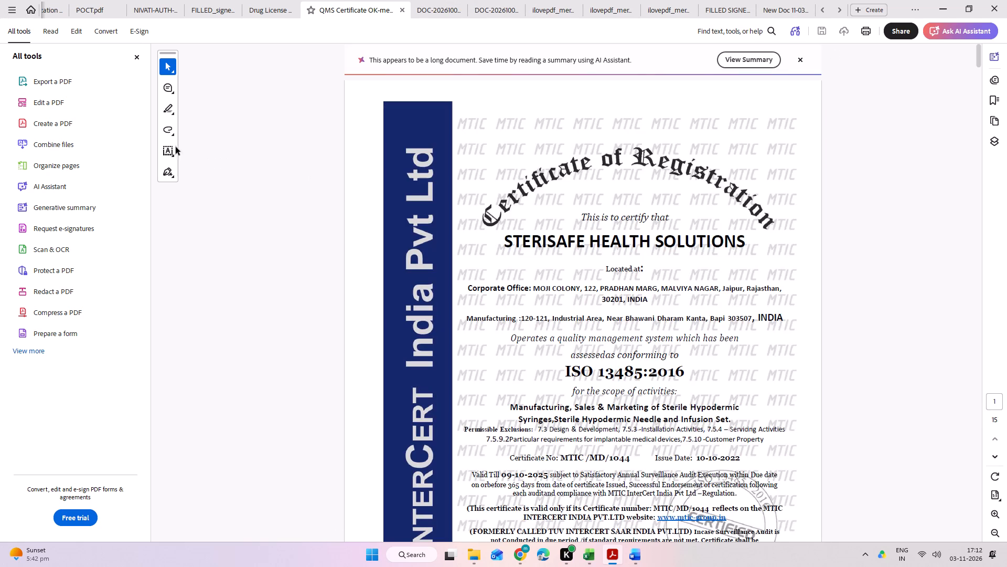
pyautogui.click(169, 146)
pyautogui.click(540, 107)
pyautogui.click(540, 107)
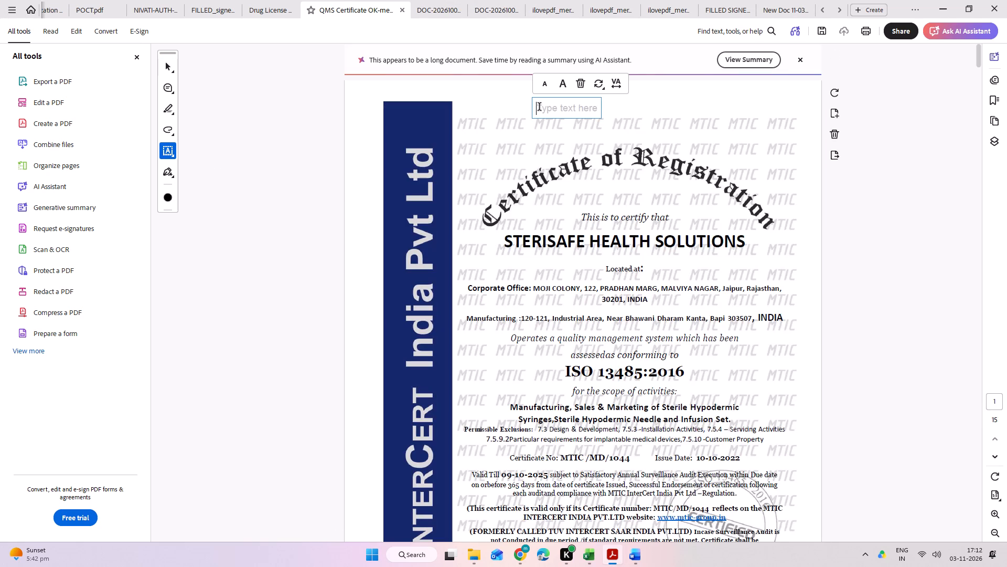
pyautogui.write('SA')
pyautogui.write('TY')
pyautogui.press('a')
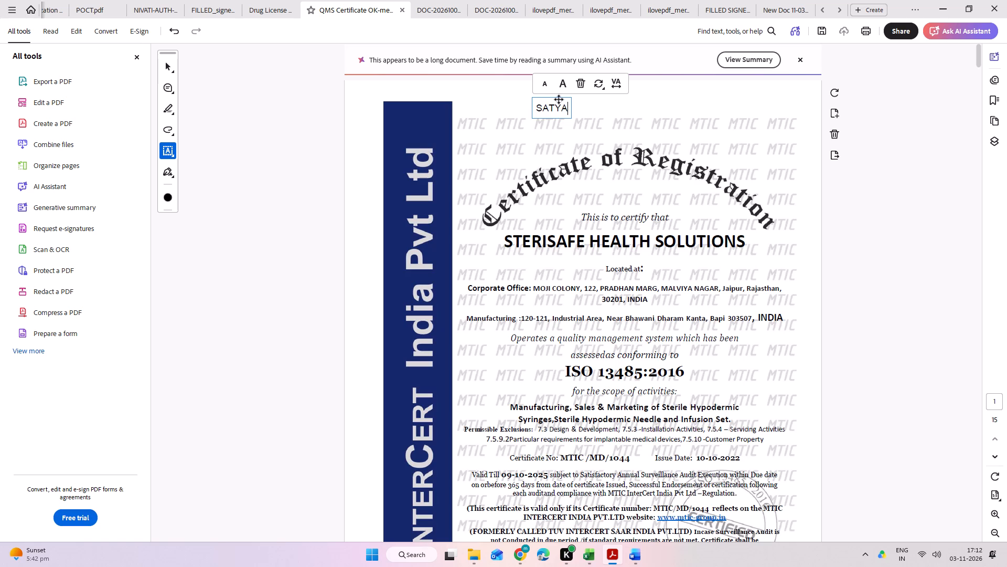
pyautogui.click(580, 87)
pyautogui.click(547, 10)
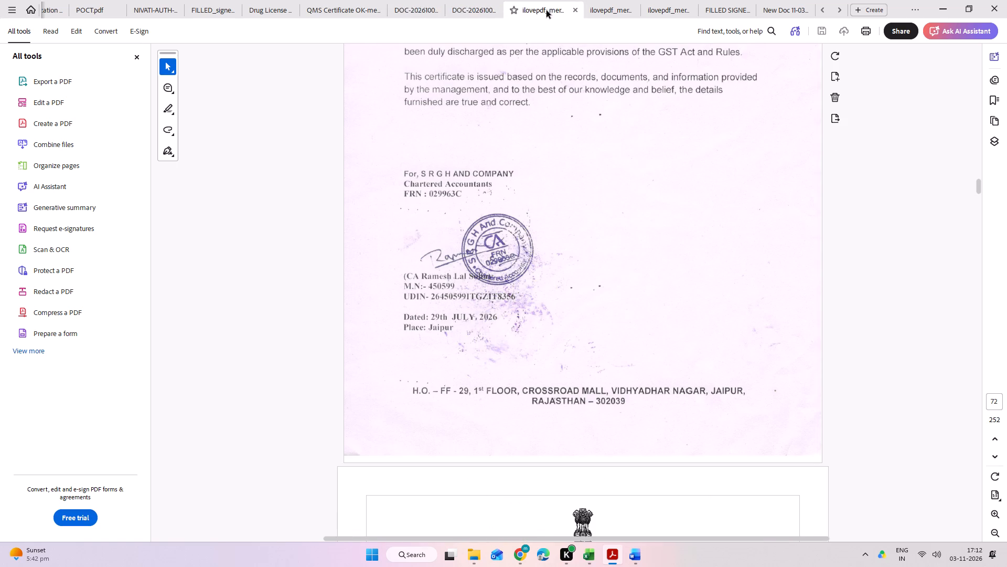
# In POCT.pdf, start a text entry beside the stamp with "SATY", fill in the first suggested company address, and cut that text.
pyautogui.click(136, 2)
pyautogui.click(107, 12)
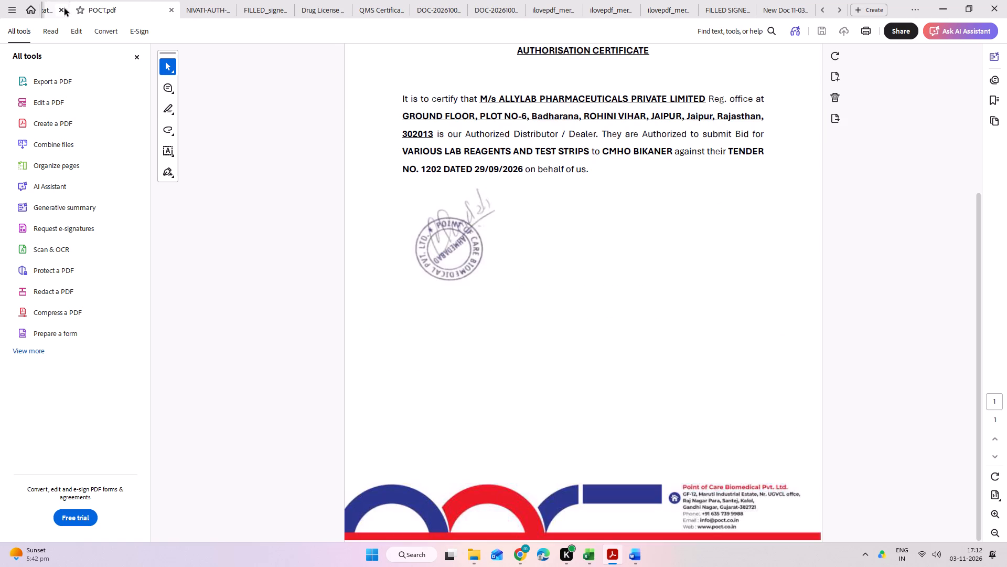
pyautogui.click(502, 241)
pyautogui.click(169, 149)
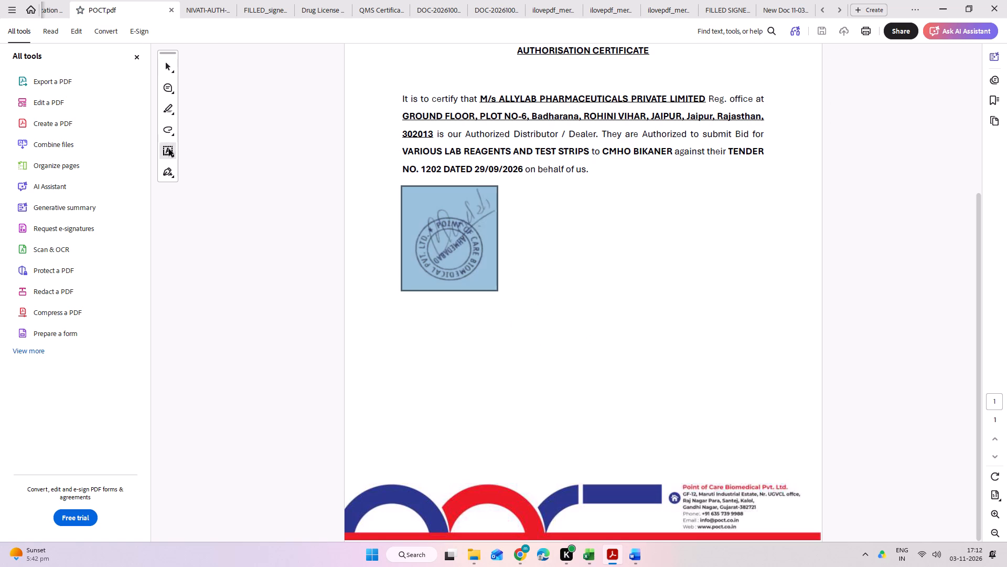
pyautogui.click(562, 233)
pyautogui.click(562, 233)
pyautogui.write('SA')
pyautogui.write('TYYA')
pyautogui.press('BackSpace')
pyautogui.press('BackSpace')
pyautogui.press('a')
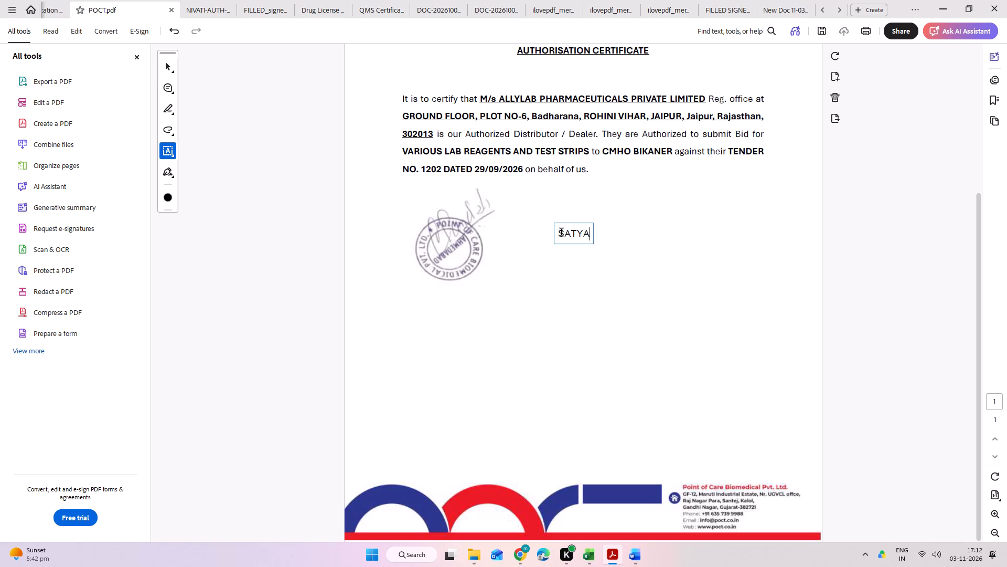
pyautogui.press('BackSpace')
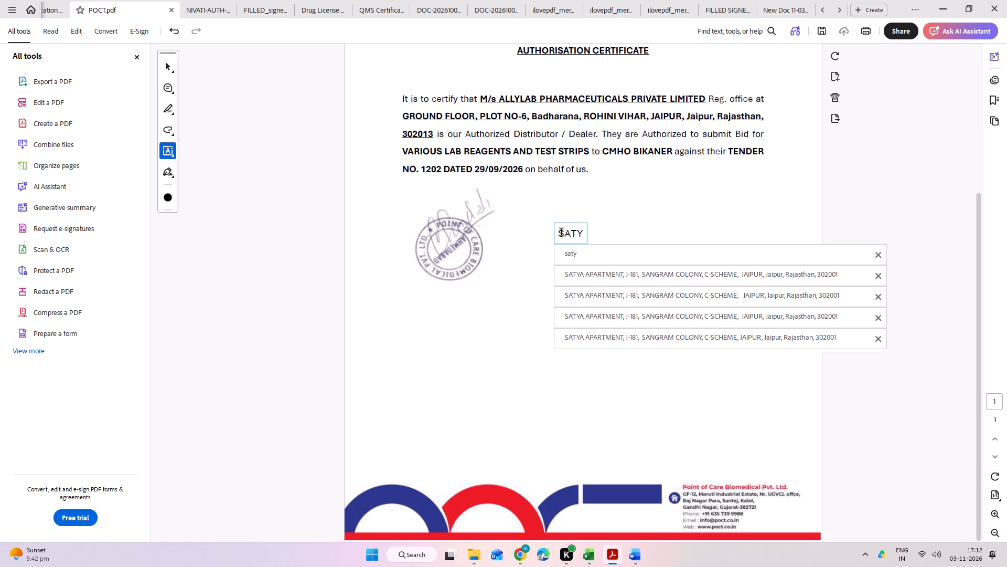
pyautogui.click(649, 278)
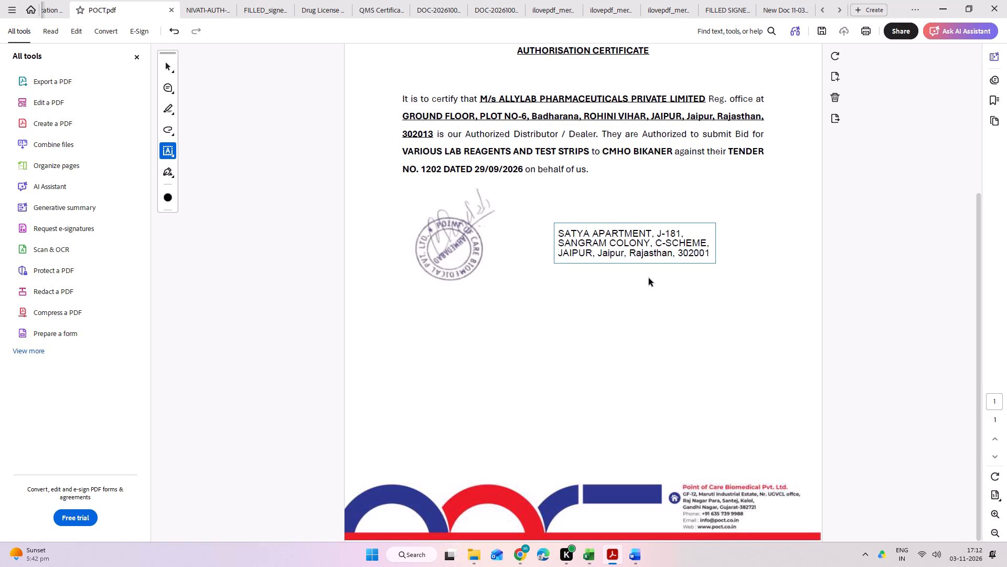
pyautogui.hotkey('ctrl', 'a')
pyautogui.hotkey('ctrl', 'x')
# Switch to Word and paste the cut sender address below NIVATI HEALTH PVT LTD in the first label.
pyautogui.hotkey('alt', 'Tab')
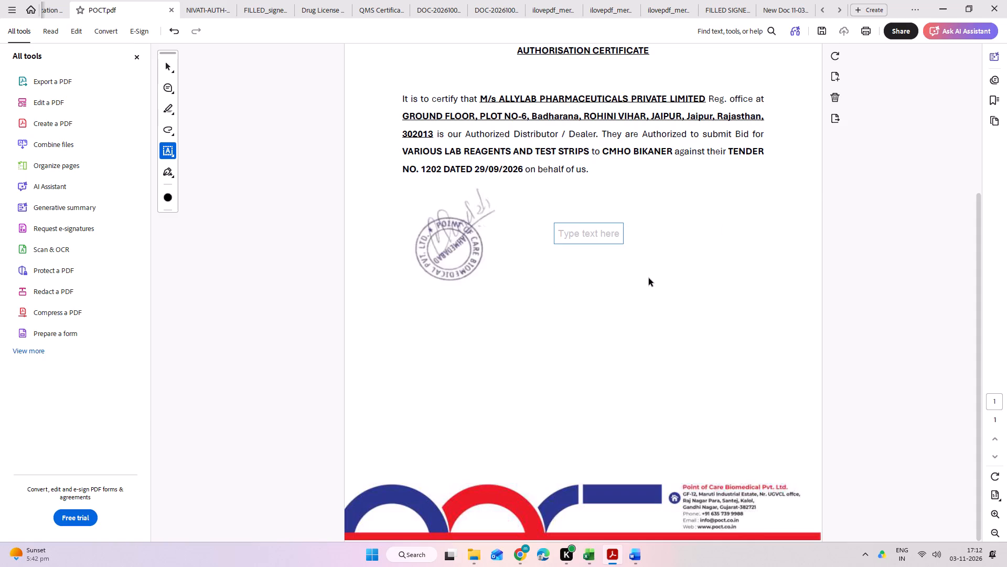
pyautogui.hotkey('alt', 'Tab')
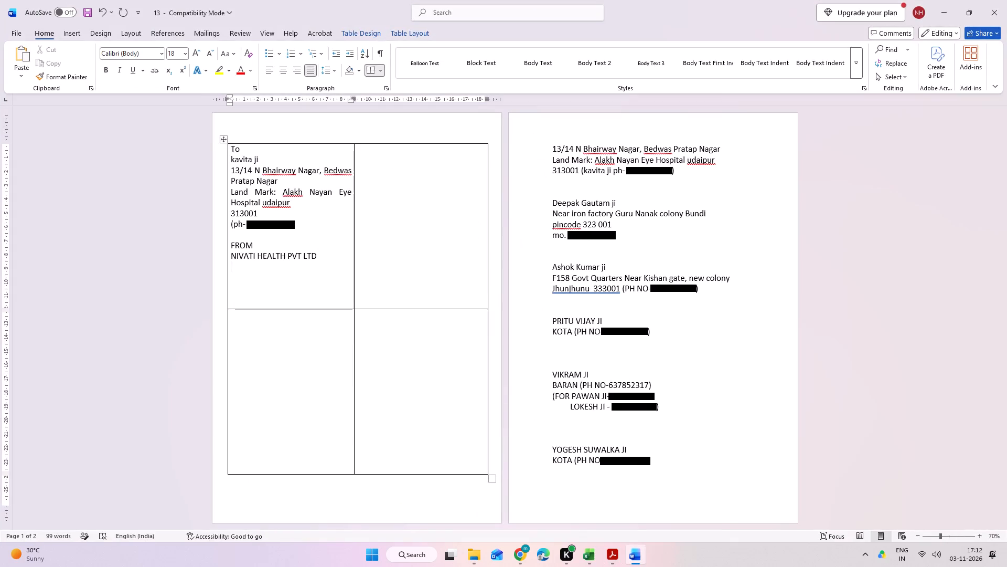
pyautogui.hotkey('ctrl', 'v')
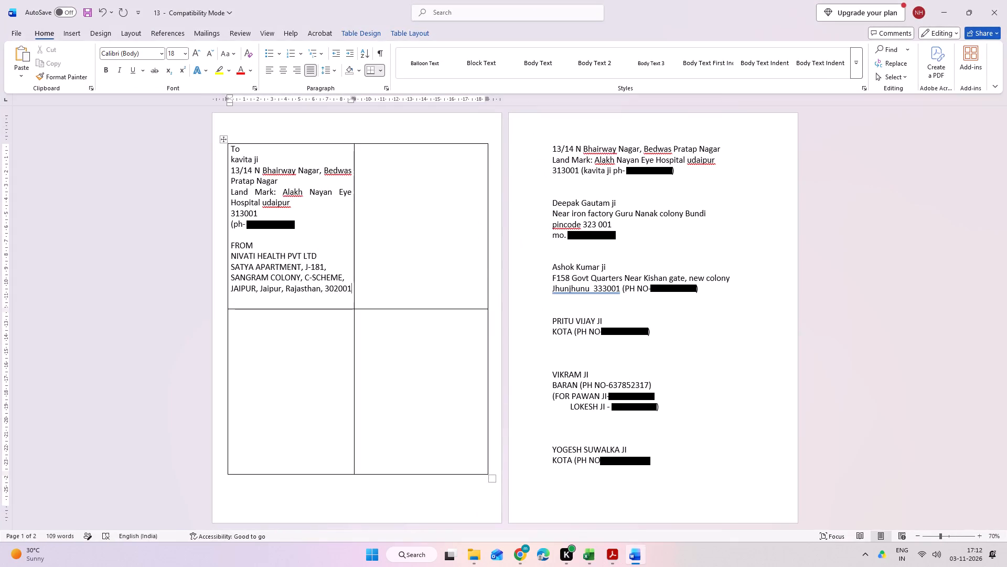
pyautogui.moveTo(301, 269); pyautogui.dragTo(281, 268)
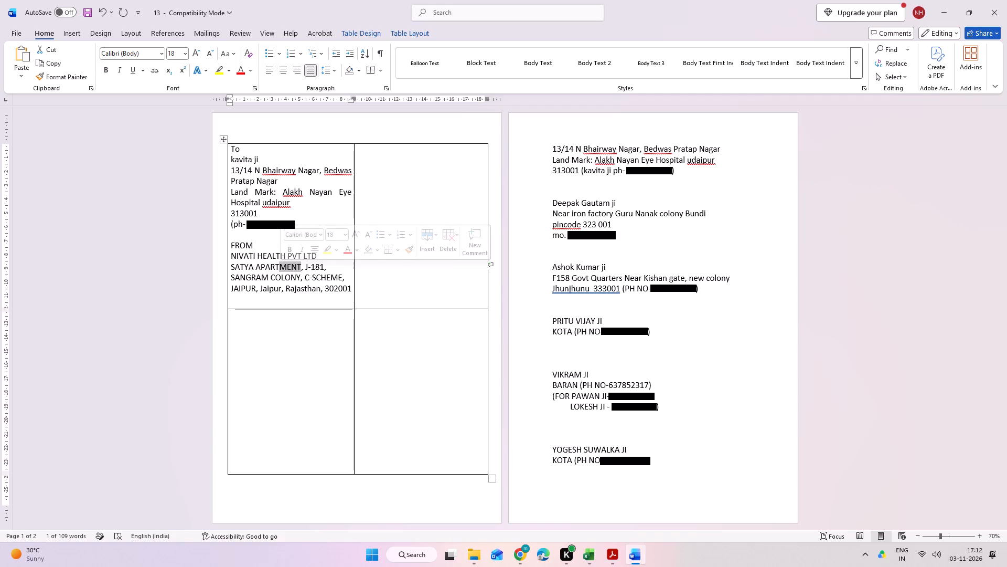
# Copy the Bundi recipient's block from the address list and enter "To," in the second cell of the table's first row.
pyautogui.click(386, 163)
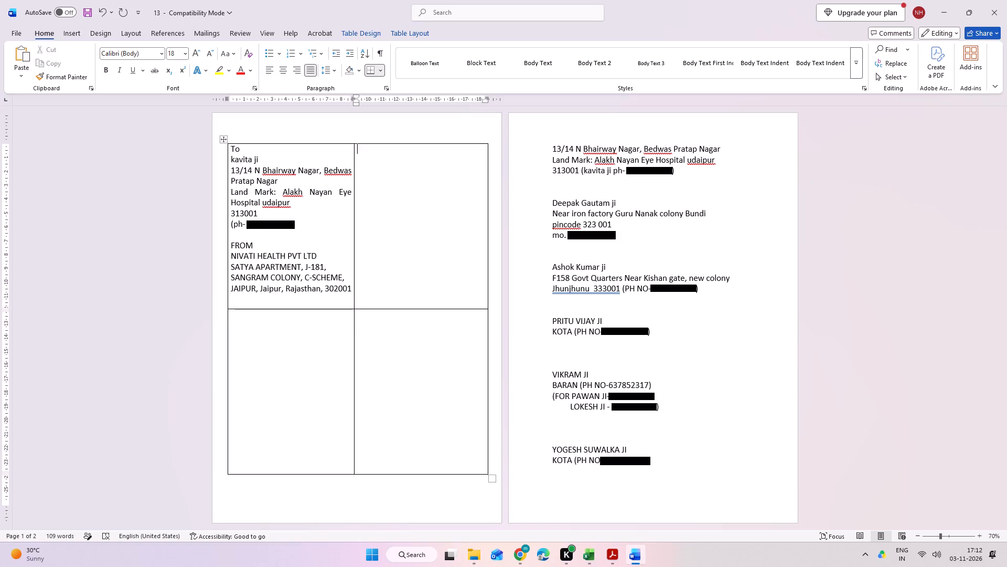
pyautogui.moveTo(618, 233); pyautogui.dragTo(555, 204)
pyautogui.rightClick(556, 204)
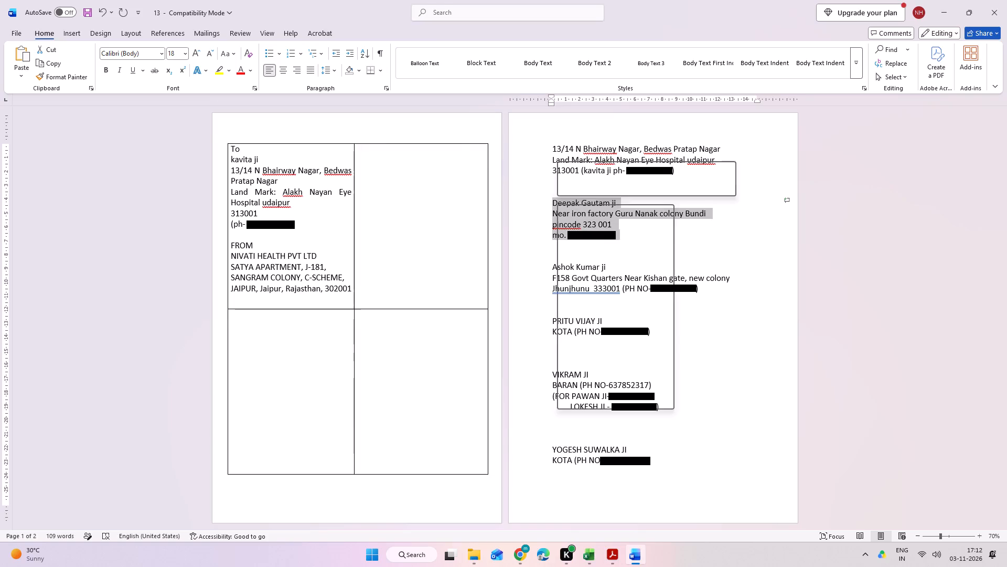
pyautogui.click(581, 238)
pyautogui.click(397, 179)
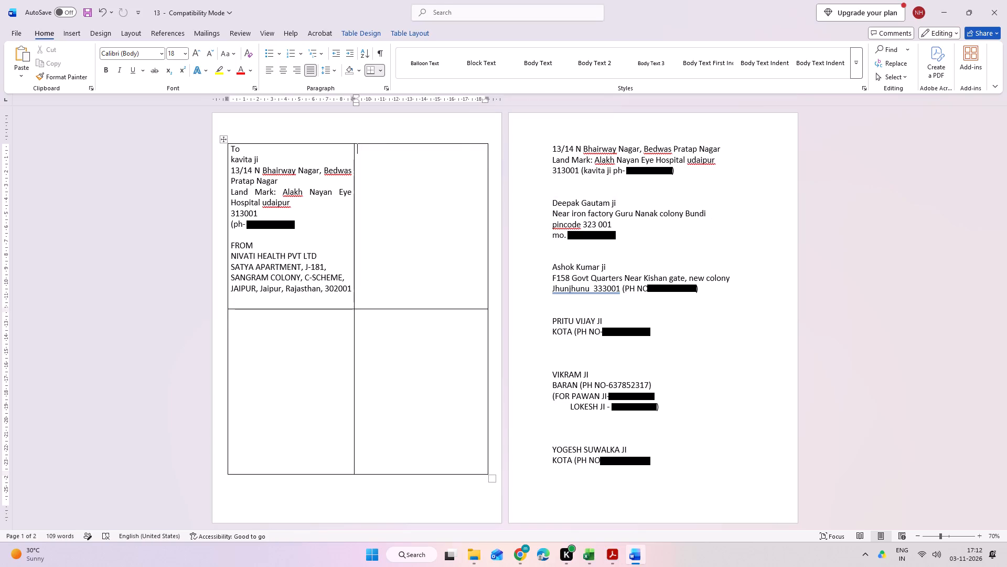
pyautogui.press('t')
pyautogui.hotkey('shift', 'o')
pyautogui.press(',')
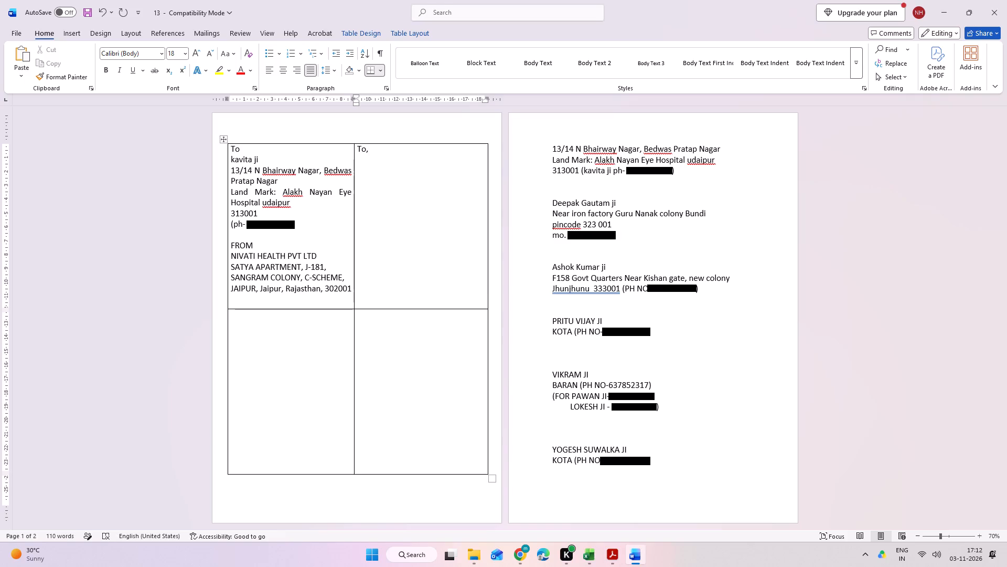
# Add a comma after "To" in the first label.
pyautogui.click(248, 151)
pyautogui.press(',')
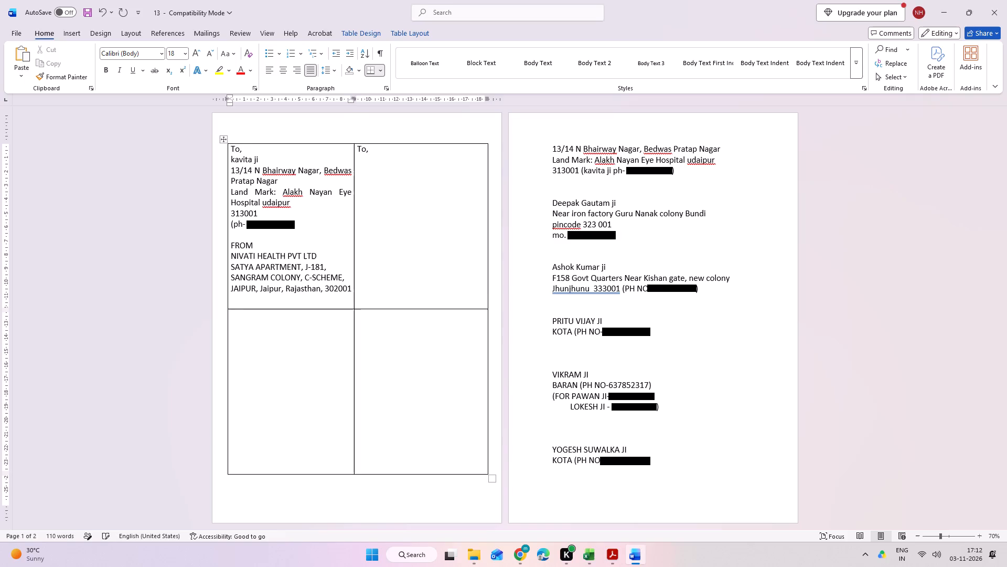
# Paste the copied Bundi recipient block on a new line beneath "To," in the second label.
pyautogui.click(374, 174)
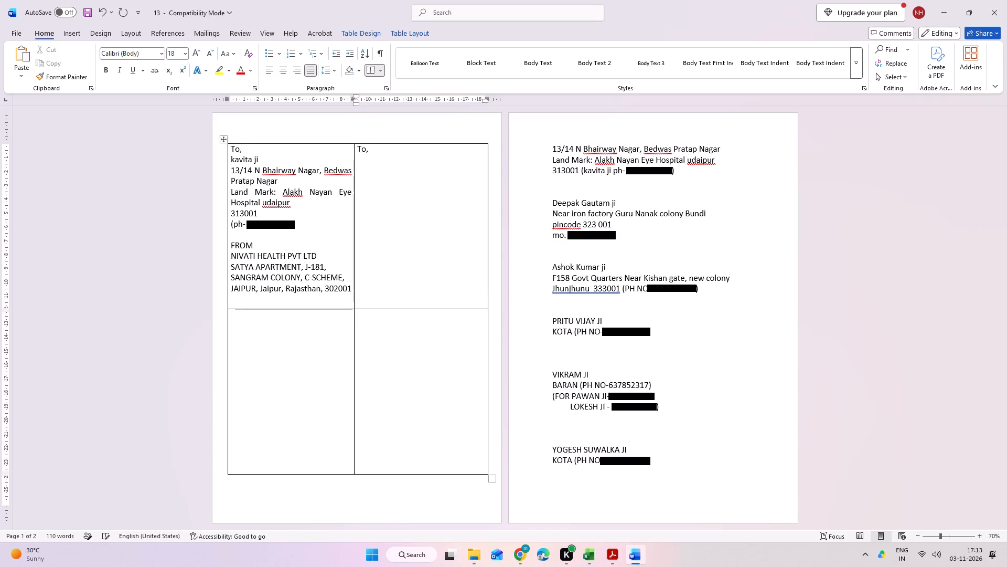
pyautogui.hotkey('shift', 'Return')
pyautogui.hotkey('ctrl', 'v')
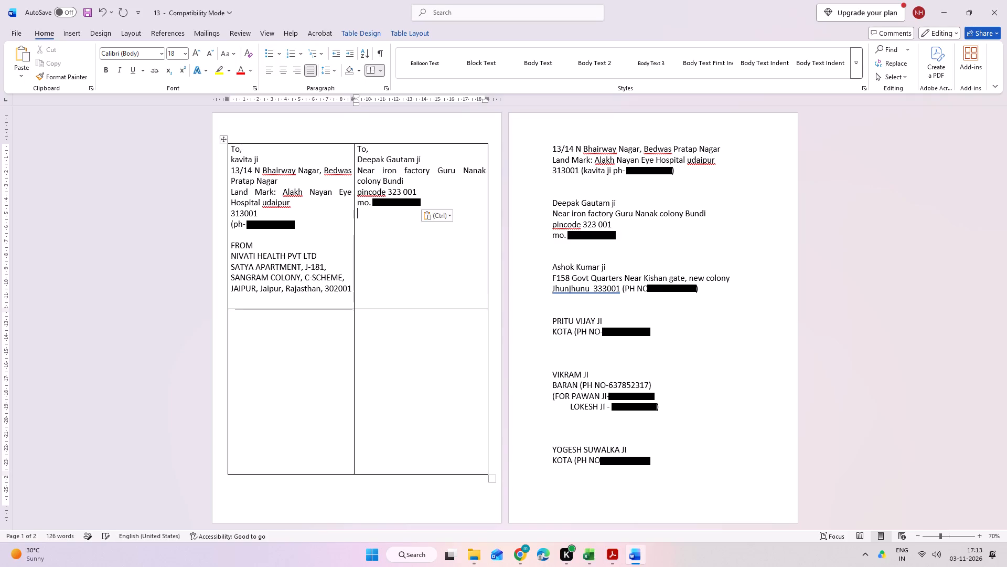
# Copy the first label's whole FROM block, from heading to address, and paste it below the second label's phone line after a blank line.
pyautogui.moveTo(231, 246); pyautogui.dragTo(286, 270)
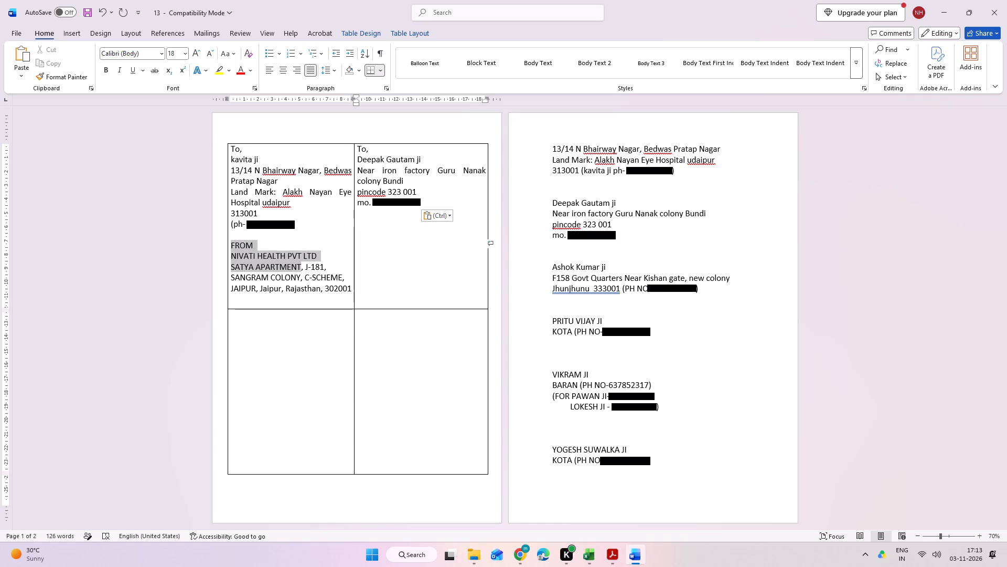
pyautogui.moveTo(286, 270); pyautogui.dragTo(345, 285)
pyautogui.rightClick(329, 283)
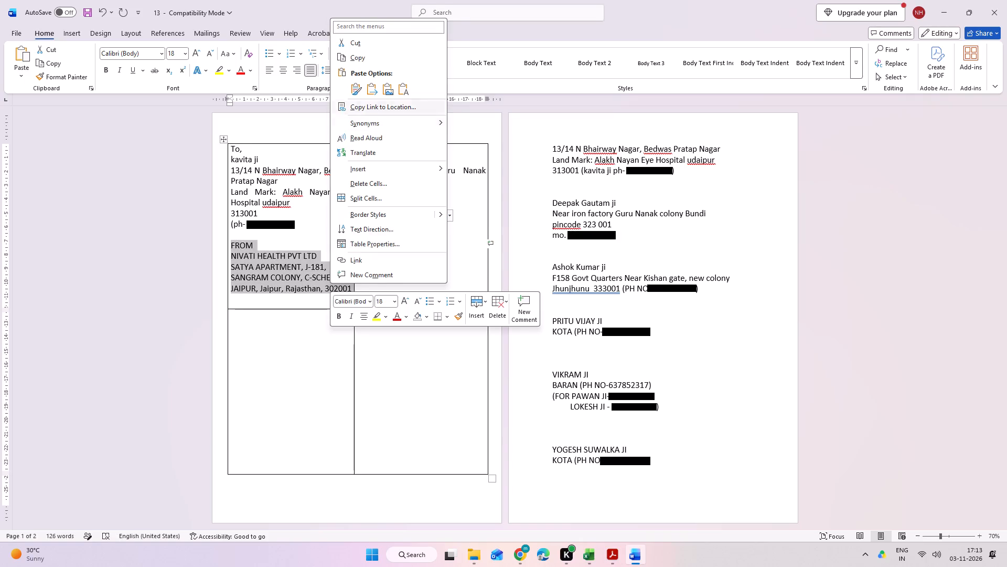
pyautogui.click(367, 61)
pyautogui.click(400, 226)
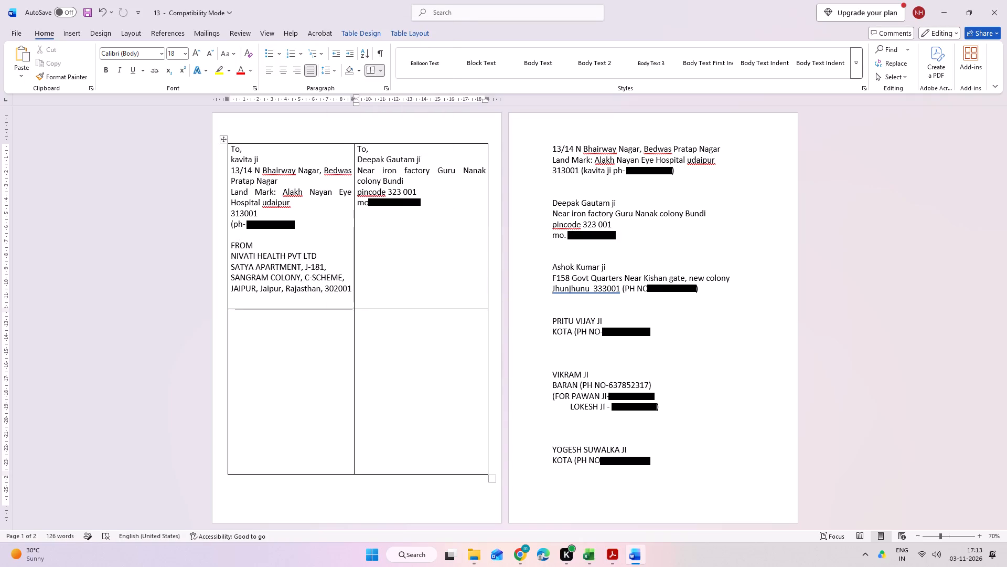
pyautogui.press('Return')
pyautogui.hotkey('ctrl', 'v')
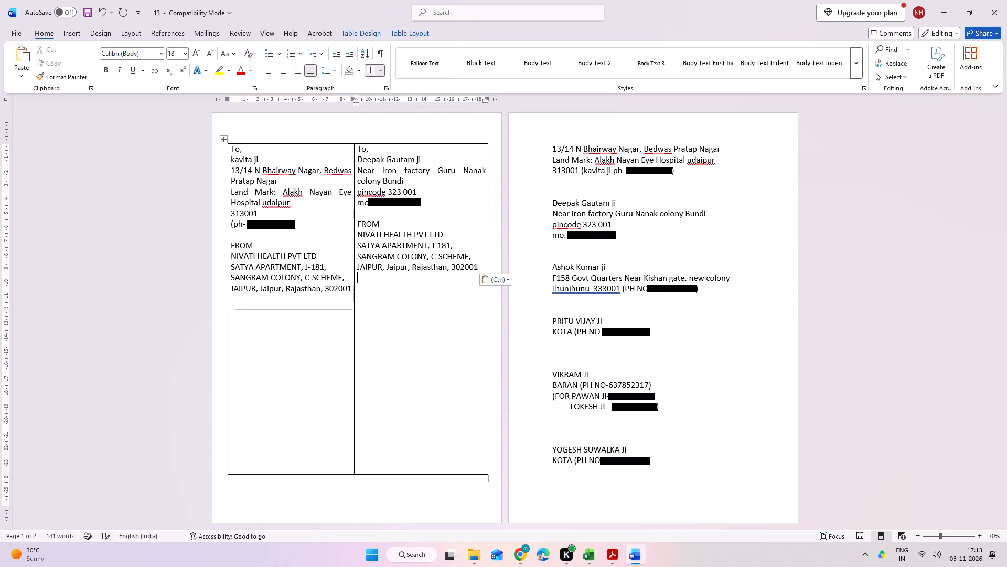
# Increase the left indent of all the text in the second label so it stands clear of the cell's left border.
pyautogui.click(351, 154)
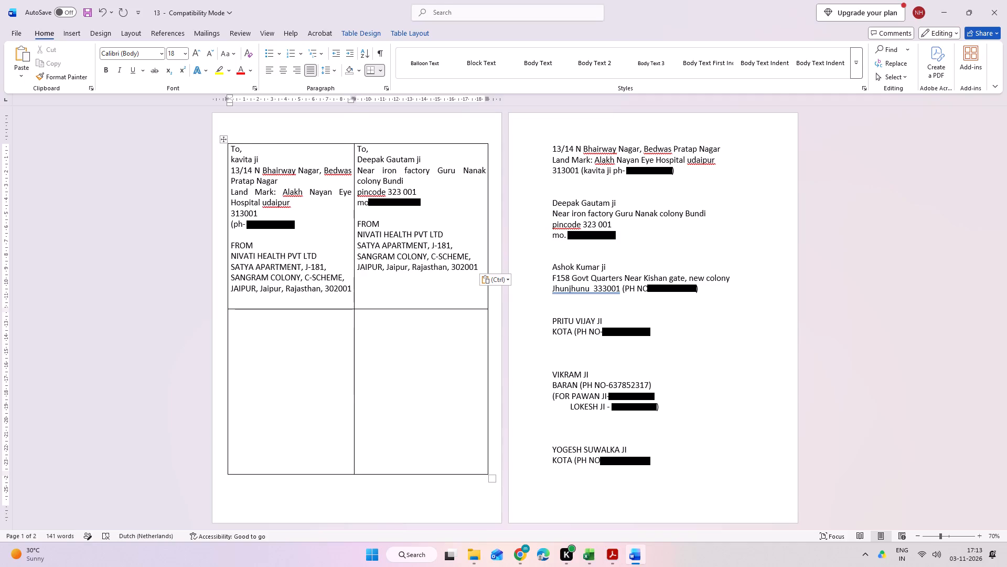
pyautogui.doubleClick(369, 163)
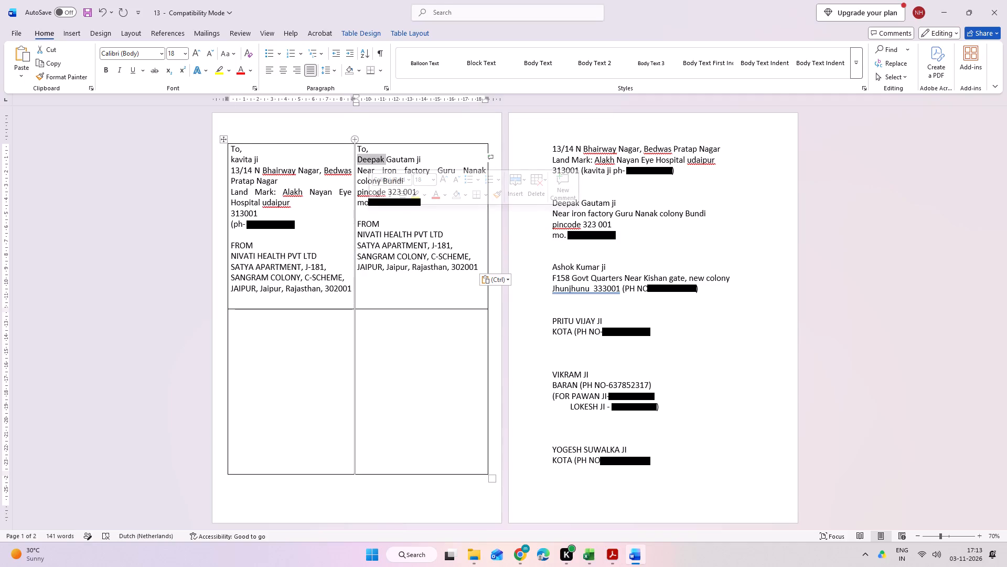
pyautogui.click(357, 101)
pyautogui.click(359, 101)
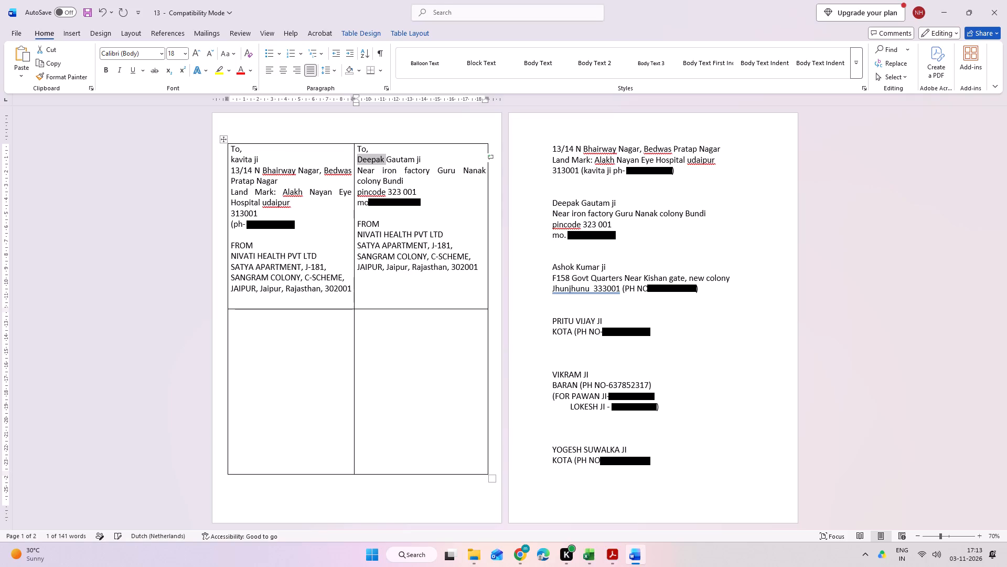
pyautogui.click(356, 104)
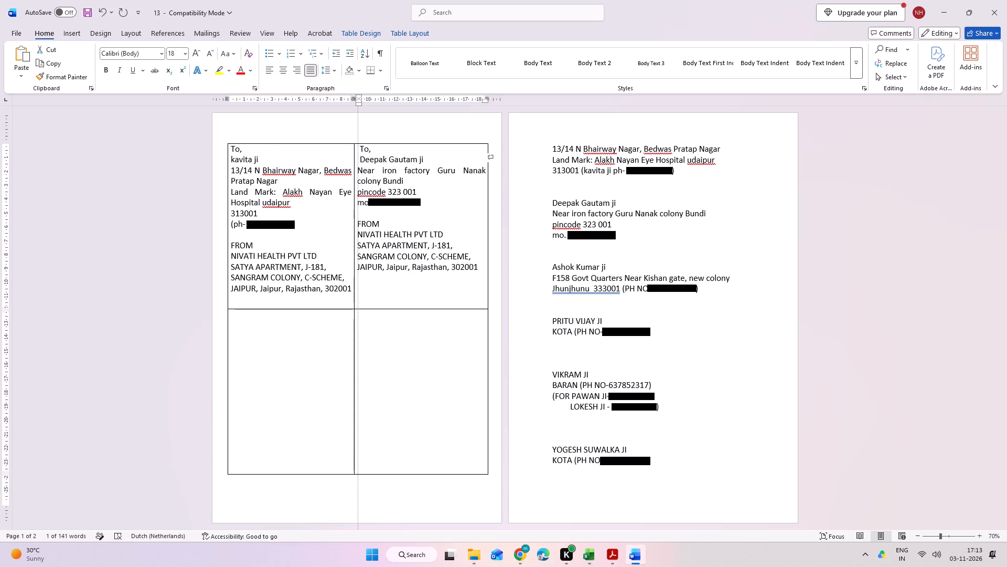
pyautogui.moveTo(440, 279); pyautogui.dragTo(360, 152)
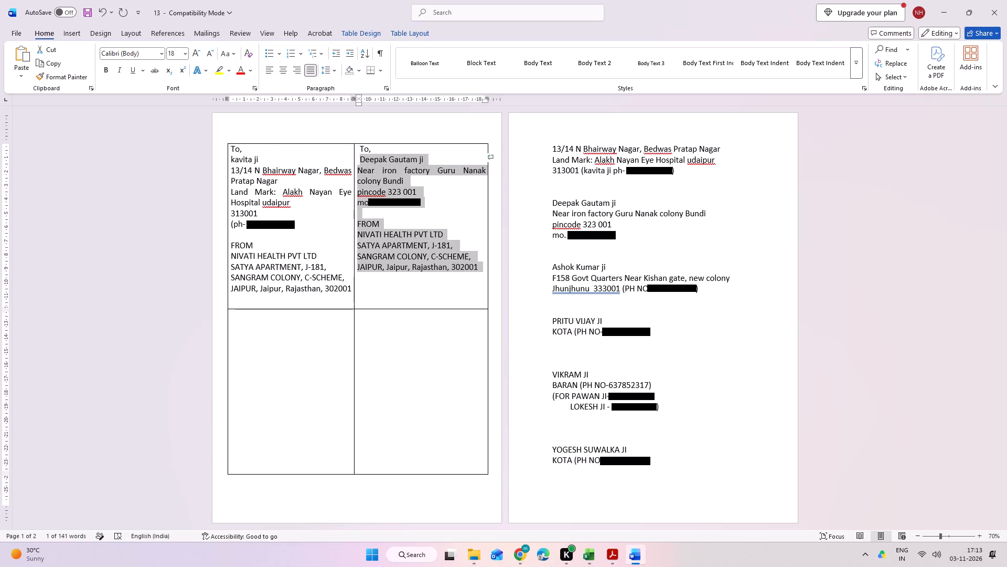
pyautogui.moveTo(360, 152); pyautogui.dragTo(360, 151)
pyautogui.moveTo(359, 105); pyautogui.dragTo(360, 106)
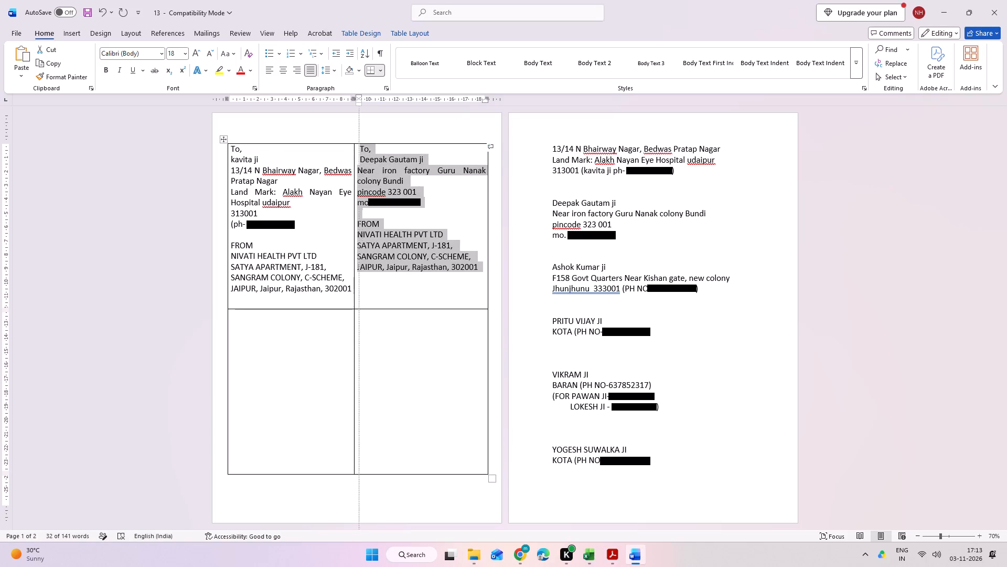
pyautogui.moveTo(360, 106); pyautogui.dragTo(363, 108)
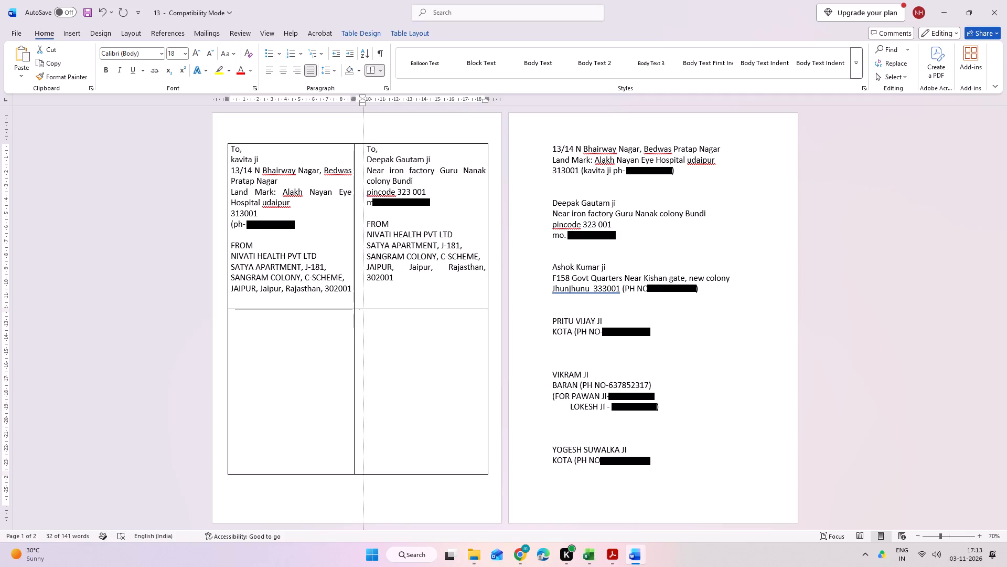
# Increase the left indent of all the second label's text slightly, further from the cell's left border.
pyautogui.moveTo(363, 108); pyautogui.dragTo(368, 111)
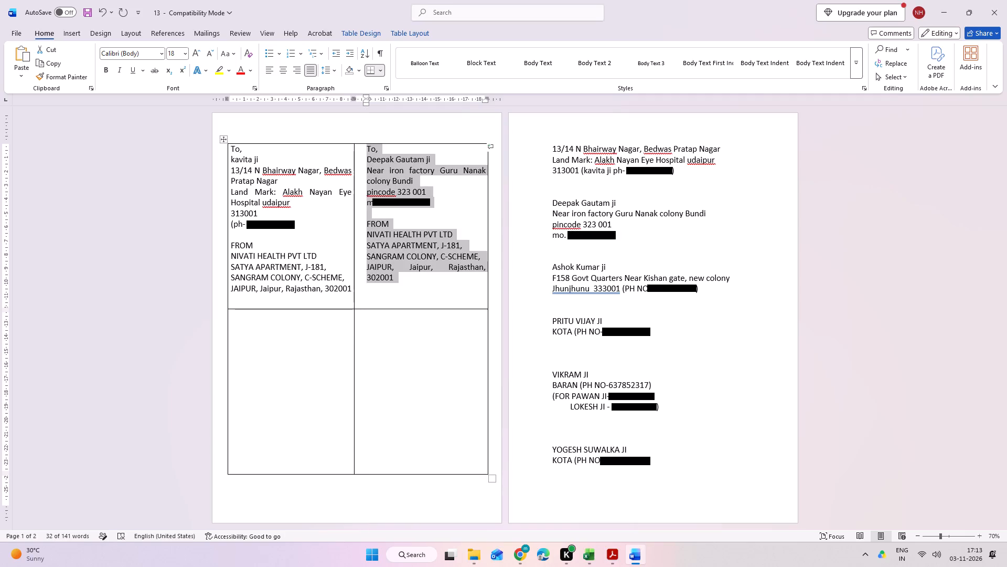
# Indent all the text in the first label from both the left and right cell borders.
pyautogui.click(271, 180)
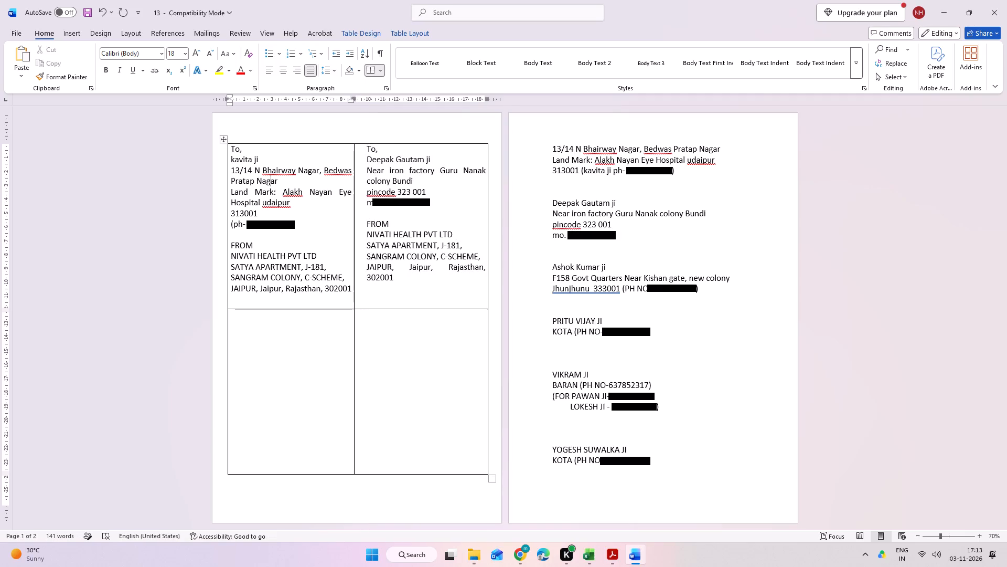
pyautogui.tripleClick(342, 288)
pyautogui.click(342, 297)
pyautogui.moveTo(350, 288); pyautogui.dragTo(233, 151)
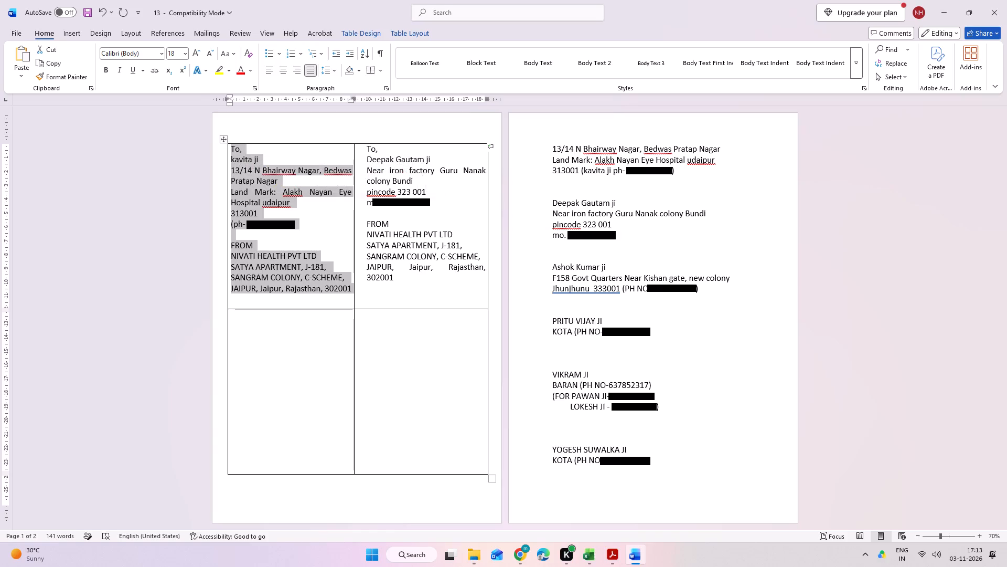
pyautogui.moveTo(229, 103); pyautogui.dragTo(234, 105)
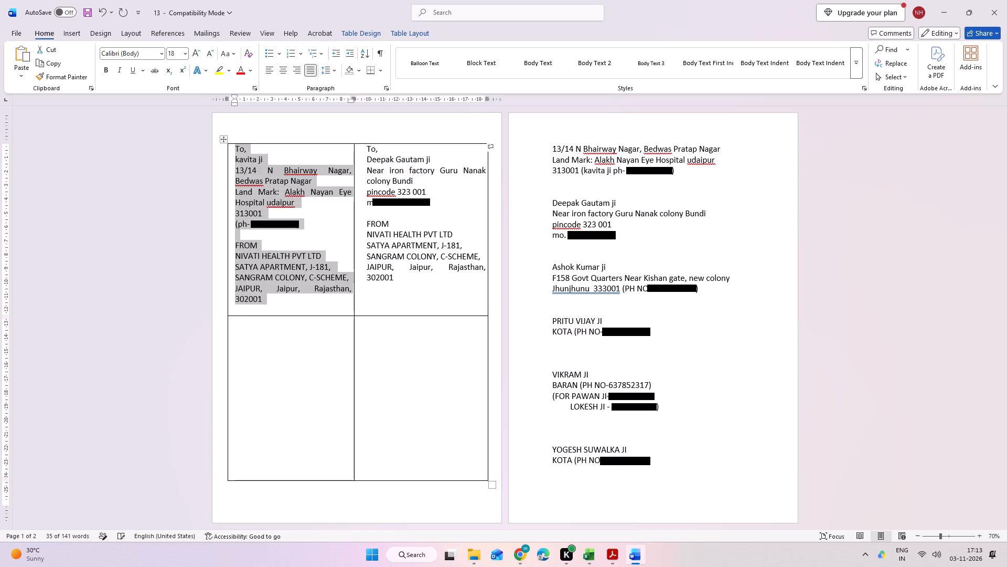
pyautogui.moveTo(351, 102); pyautogui.dragTo(347, 101)
pyautogui.click(280, 297)
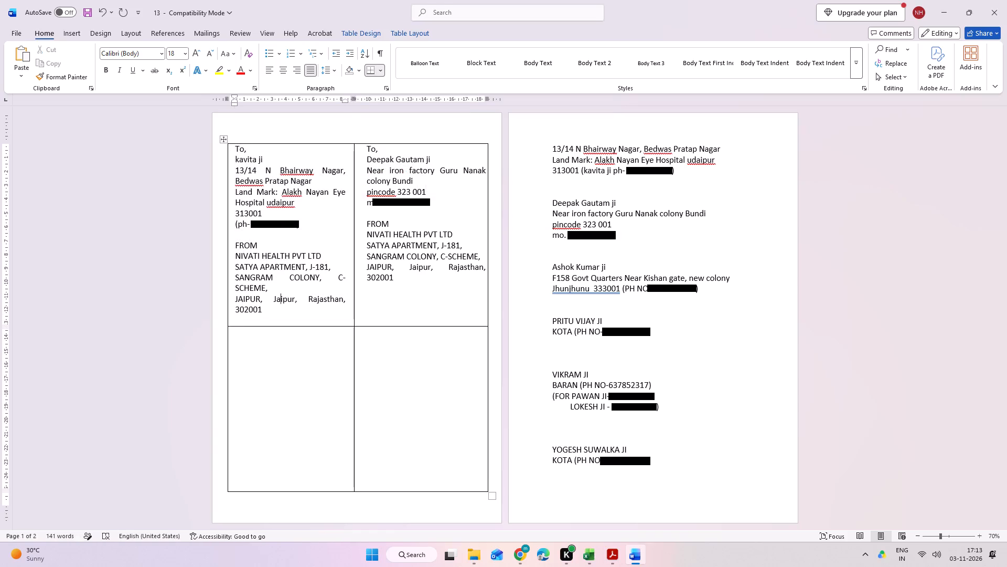
# Reduce the first label's text to 16 pt, in both the FROM block and the To recipient block.
pyautogui.moveTo(276, 310); pyautogui.dragTo(238, 245)
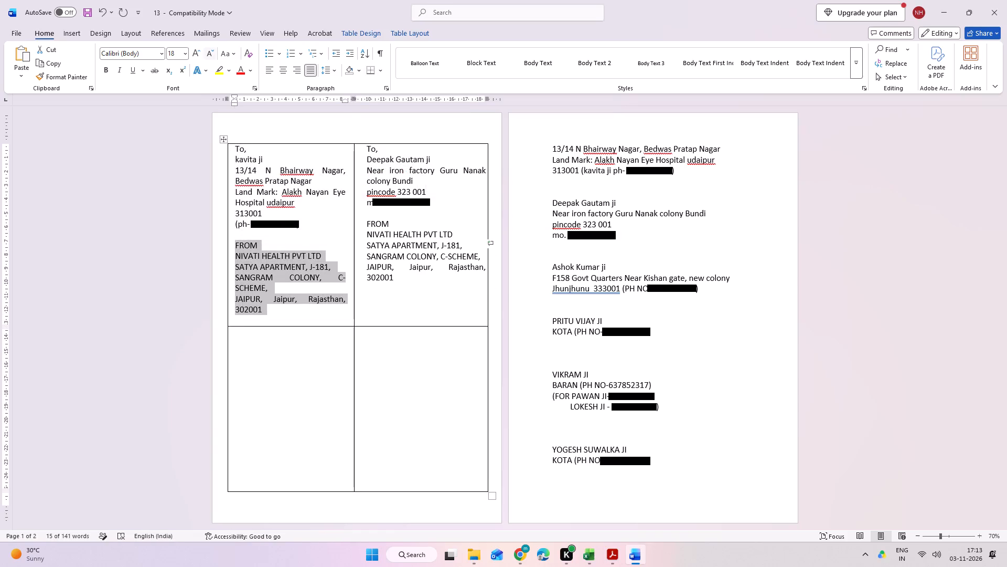
pyautogui.click(213, 57)
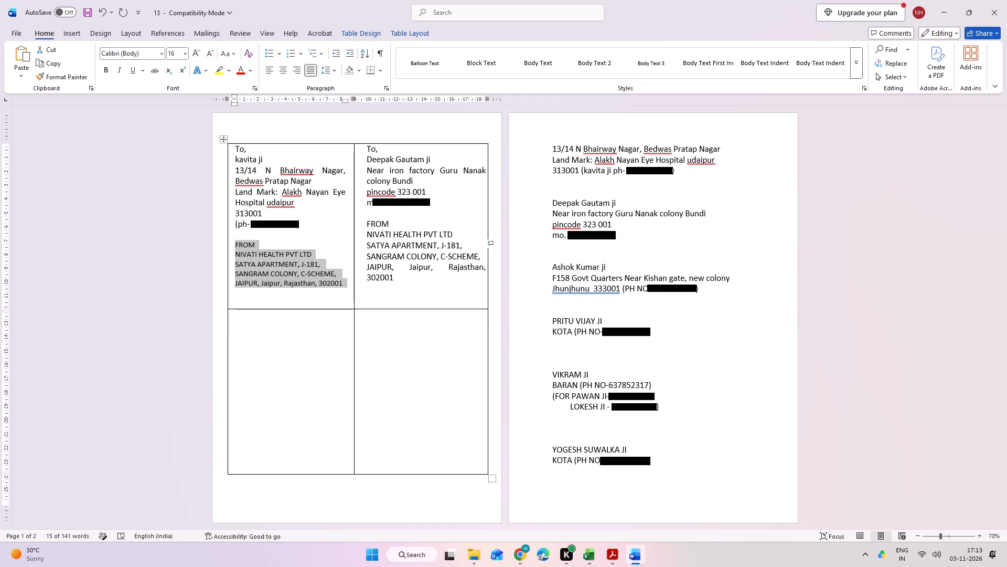
pyautogui.click(409, 288)
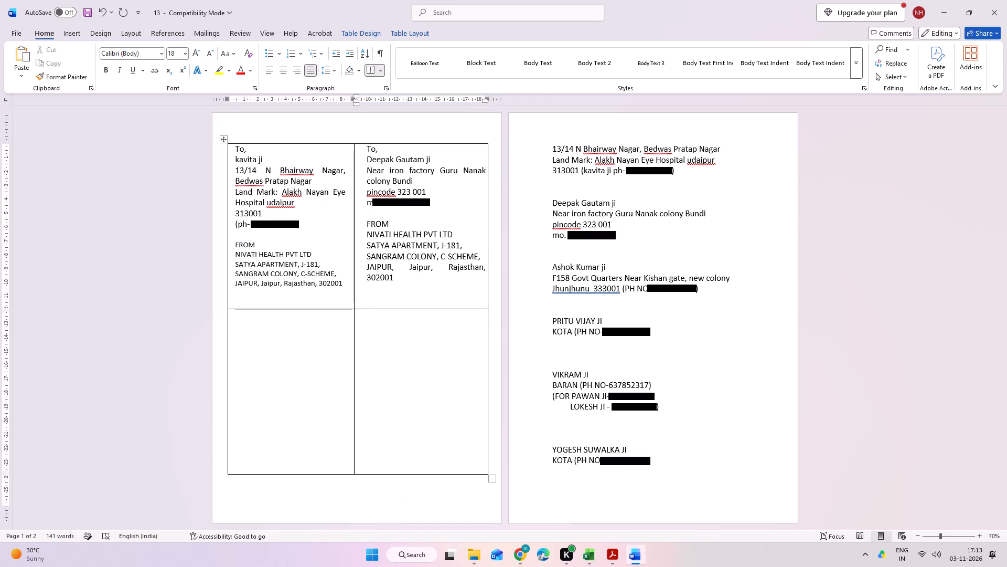
pyautogui.moveTo(303, 224); pyautogui.dragTo(227, 155)
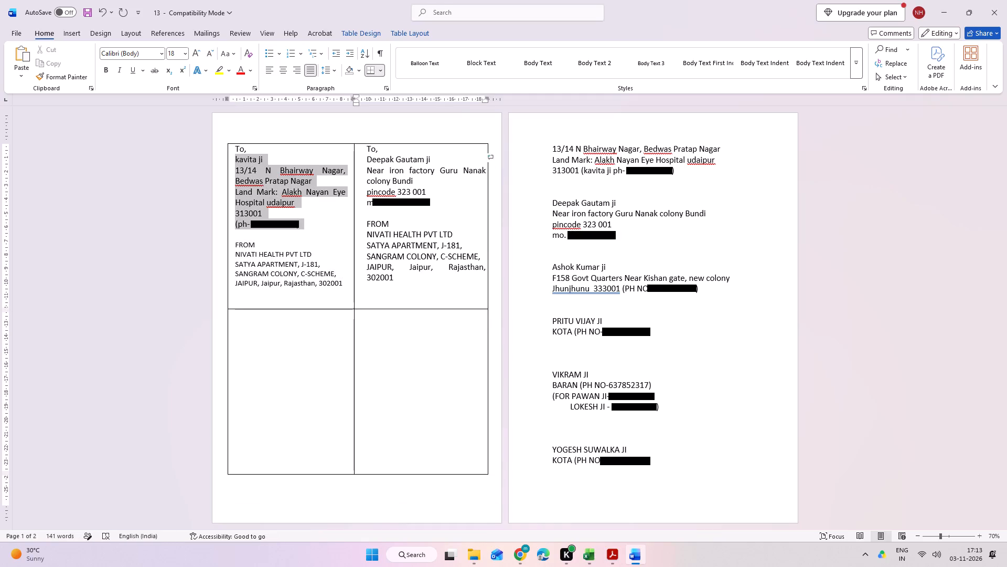
pyautogui.moveTo(227, 155); pyautogui.dragTo(227, 149)
pyautogui.click(207, 51)
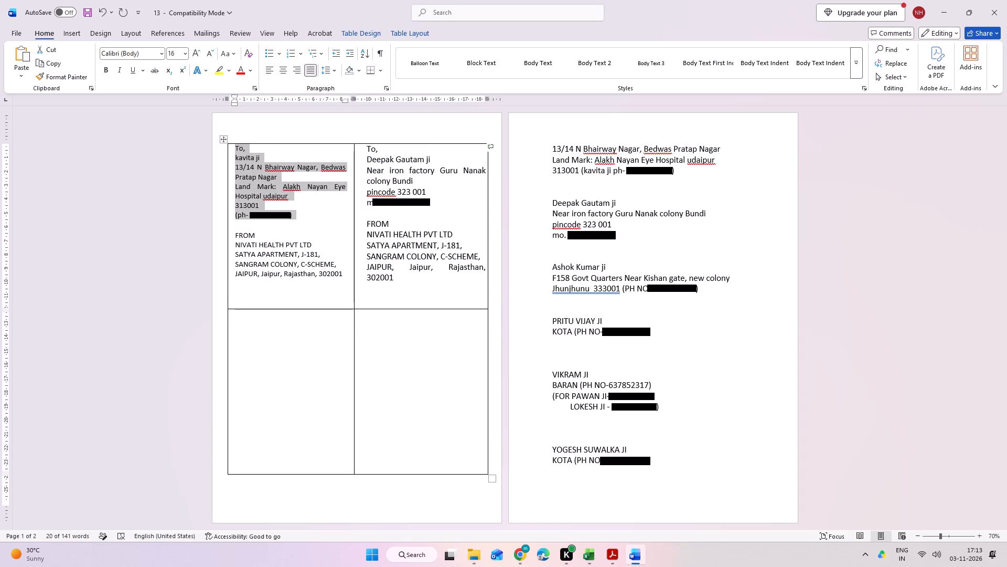
pyautogui.click(381, 338)
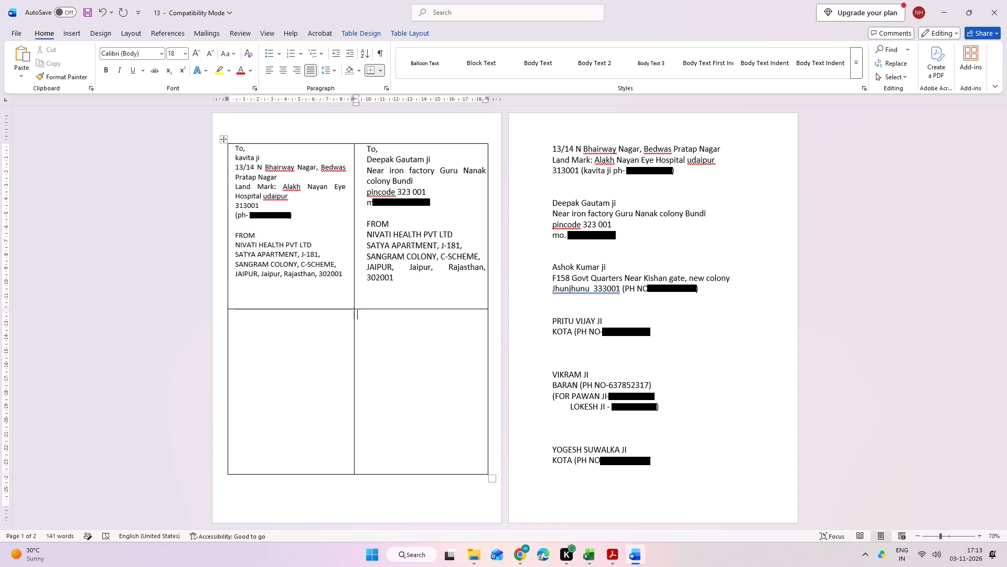
# Reduce all the text in the second label to 16 pt.
pyautogui.moveTo(405, 283); pyautogui.dragTo(367, 148)
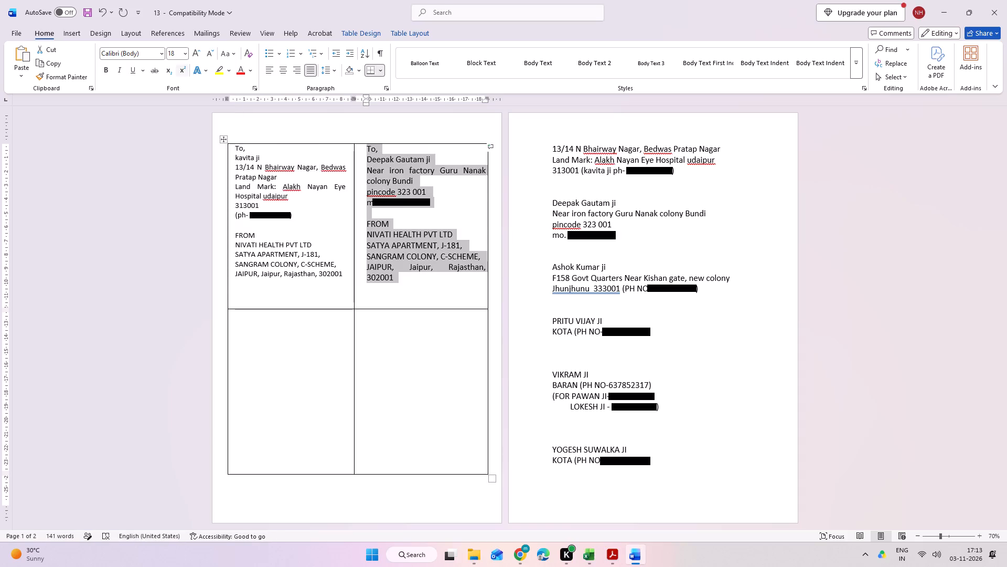
pyautogui.click(213, 50)
pyautogui.click(433, 370)
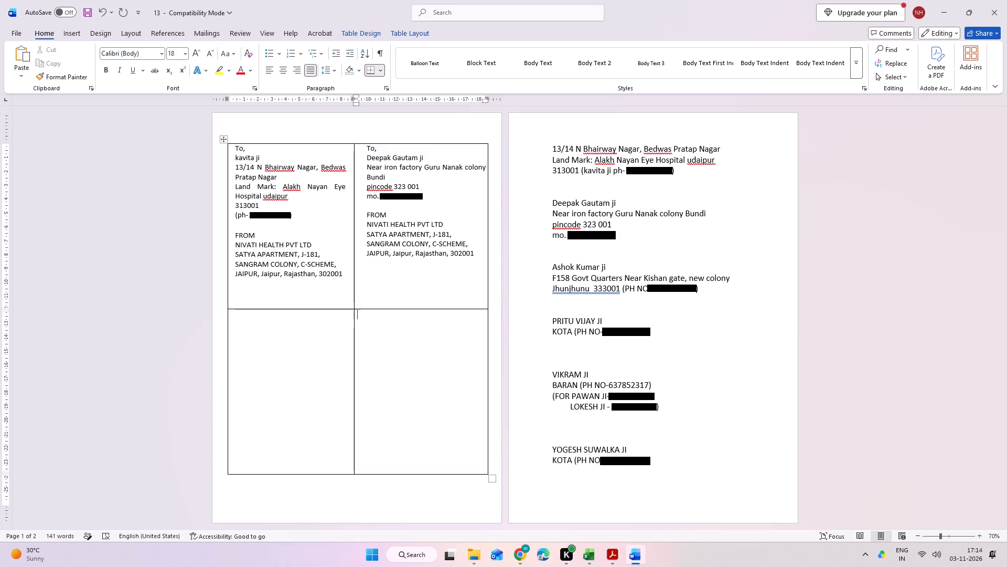
# Copy the Jhunjhunu recipient block from the second page's address list and paste it into the lower-left table cell.
pyautogui.moveTo(702, 289); pyautogui.dragTo(552, 268)
pyautogui.rightClick(567, 275)
pyautogui.click(604, 314)
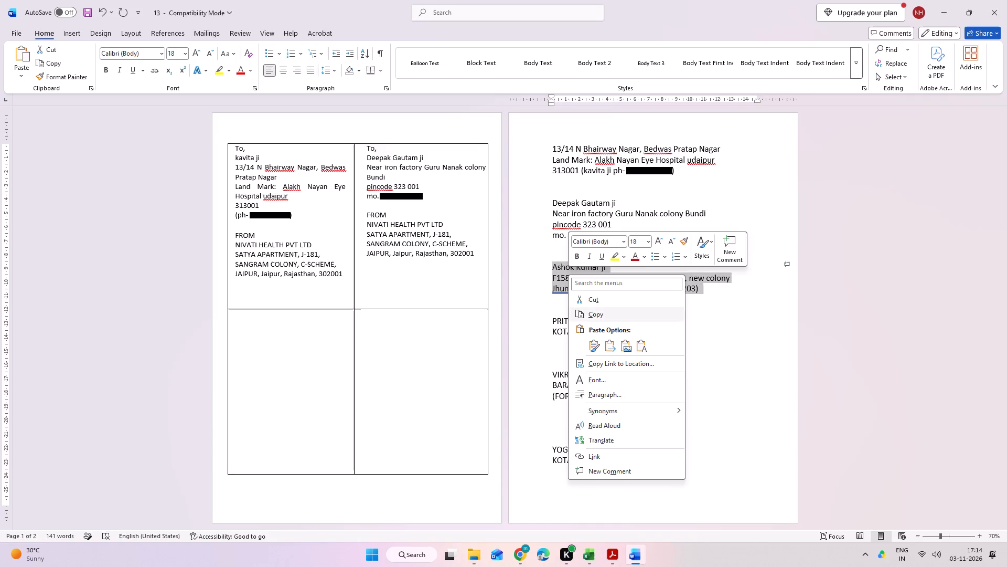
pyautogui.click(251, 340)
pyautogui.rightClick(251, 340)
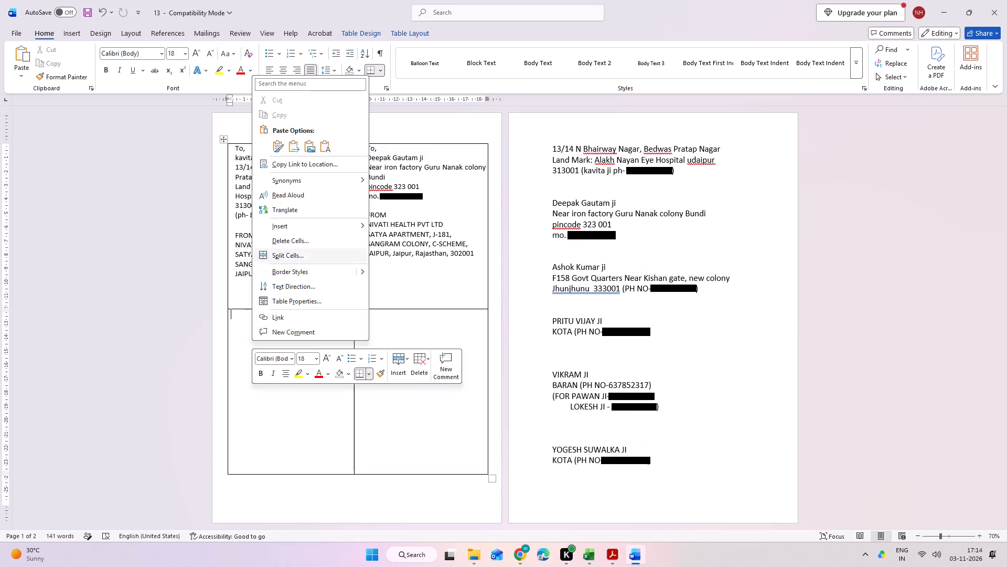
pyautogui.click(284, 150)
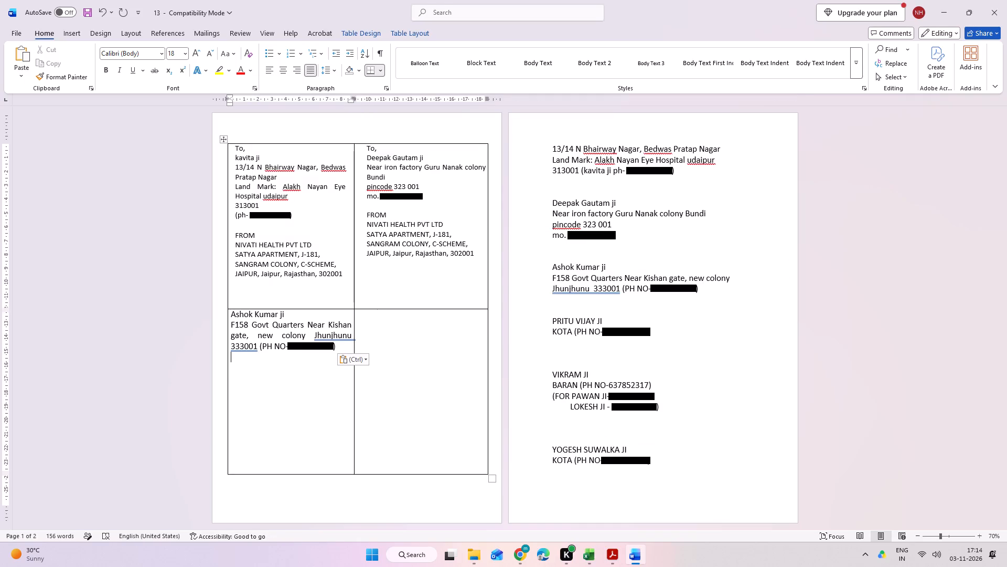
# Add a "To," line above the recipient's name in the third label.
pyautogui.click(232, 315)
pyautogui.press('Return')
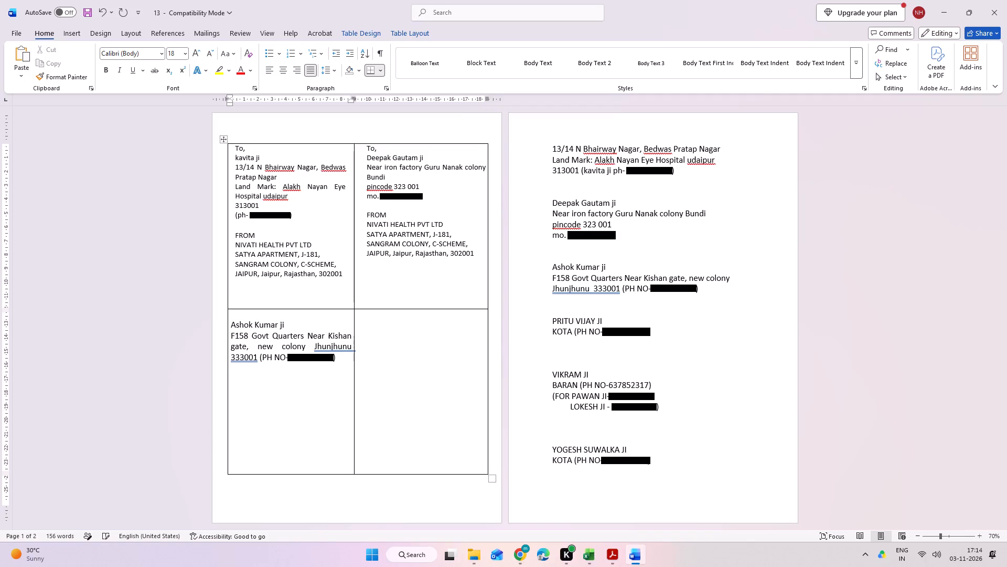
pyautogui.press('Up')
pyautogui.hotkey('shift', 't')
pyautogui.press('BackSpace')
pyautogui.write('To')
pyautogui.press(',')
# Accept the suggested correction "Jhunjhunu 333001" for the flagged text in the third label.
pyautogui.rightClick(337, 348)
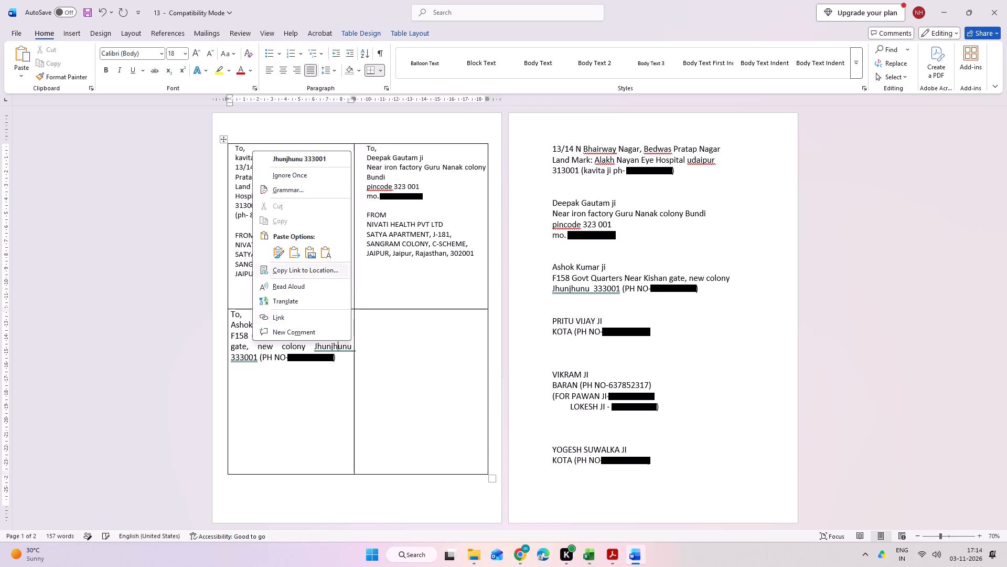
pyautogui.click(291, 154)
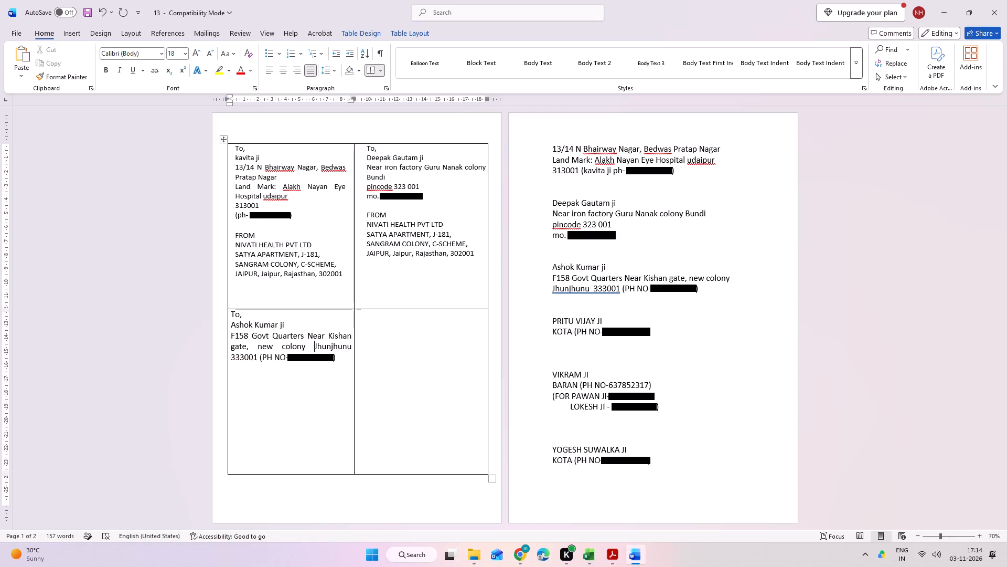
# Copy the first label's FROM block and paste it below the third label's recipient block after a blank line.
pyautogui.click(296, 389)
pyautogui.moveTo(345, 273); pyautogui.dragTo(238, 239)
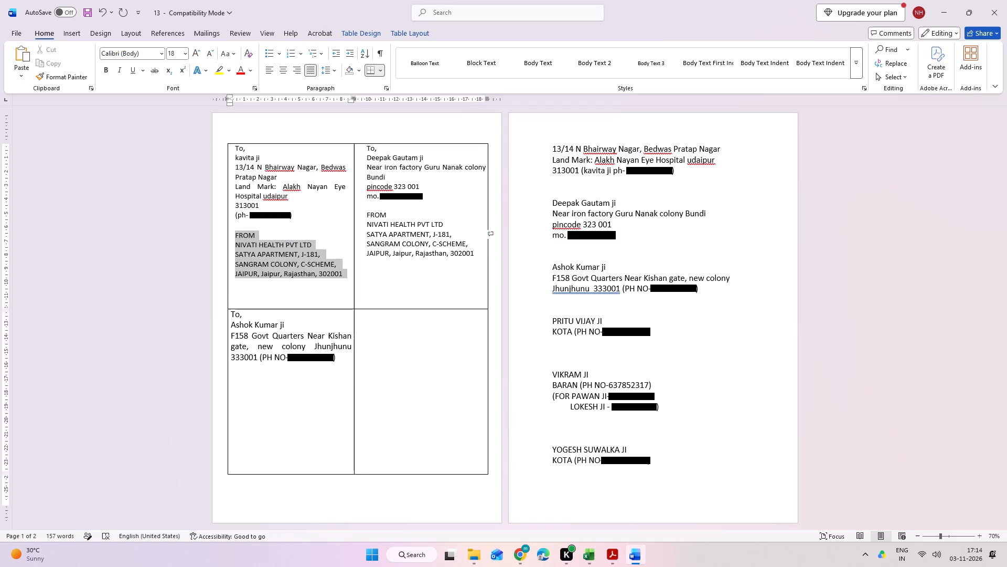
pyautogui.moveTo(238, 239); pyautogui.dragTo(237, 239)
pyautogui.hotkey('ctrl', 'c')
pyautogui.click(258, 380)
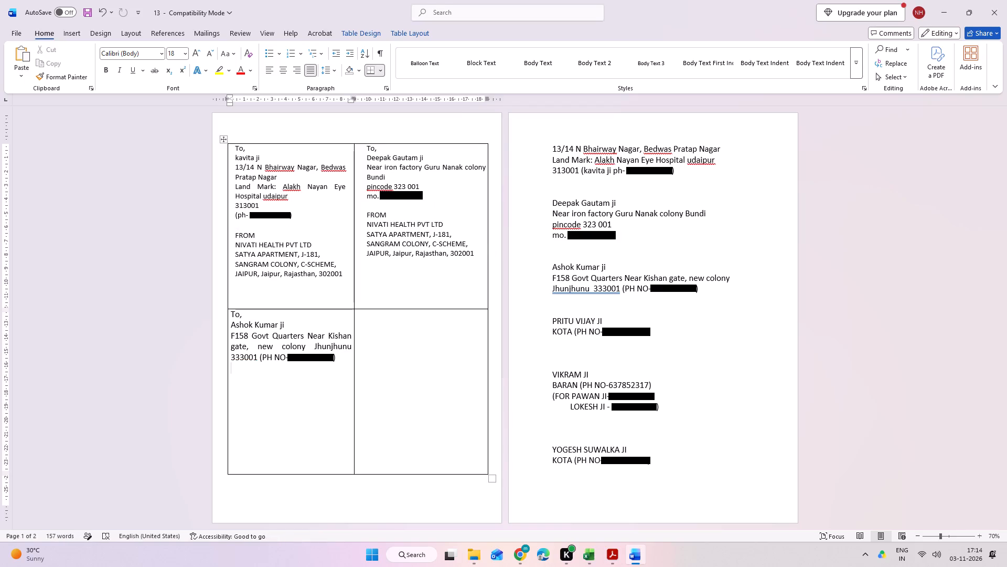
pyautogui.press('Return')
pyautogui.hotkey('ctrl', 'v')
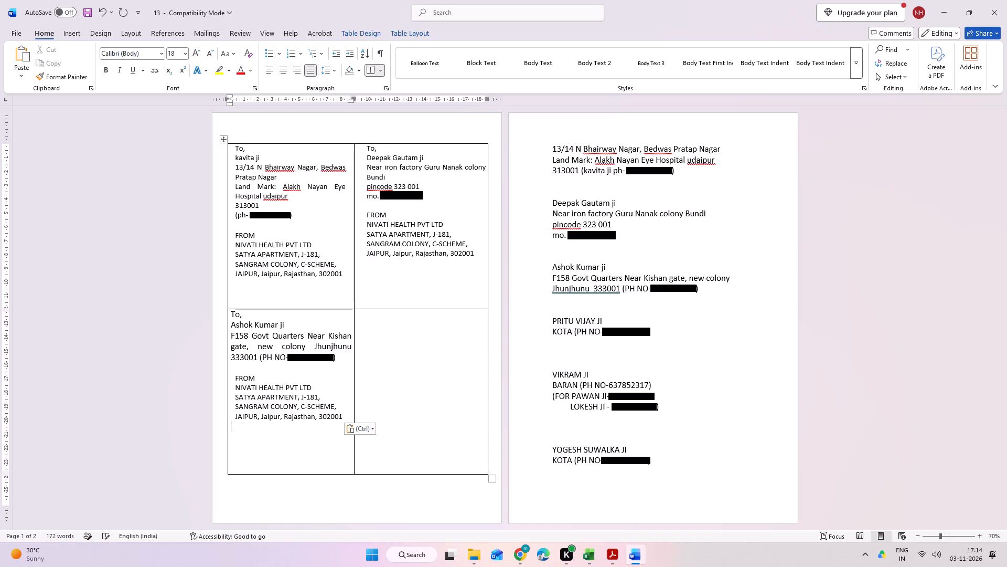
# Indent the third label's To recipient block from the left and right cell borders, roughly in line with its FROM block.
pyautogui.moveTo(336, 358); pyautogui.dragTo(239, 319)
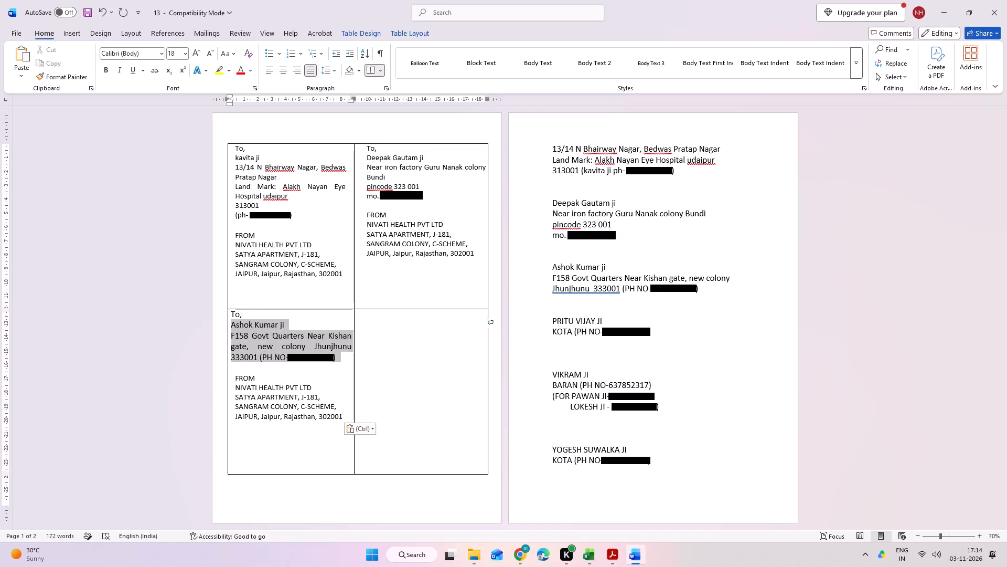
pyautogui.moveTo(239, 319); pyautogui.dragTo(227, 317)
pyautogui.moveTo(230, 102); pyautogui.dragTo(235, 102)
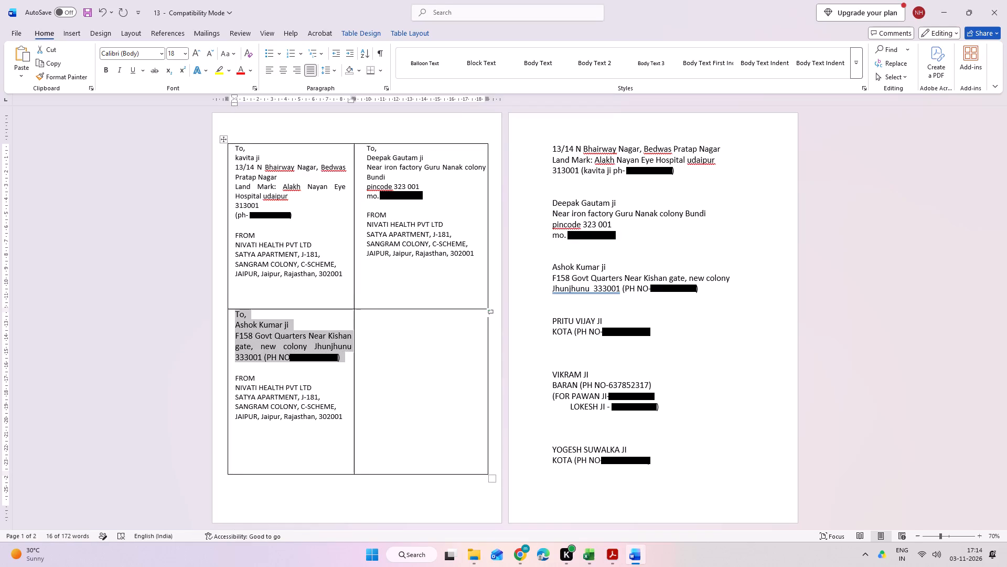
pyautogui.moveTo(351, 101); pyautogui.dragTo(346, 102)
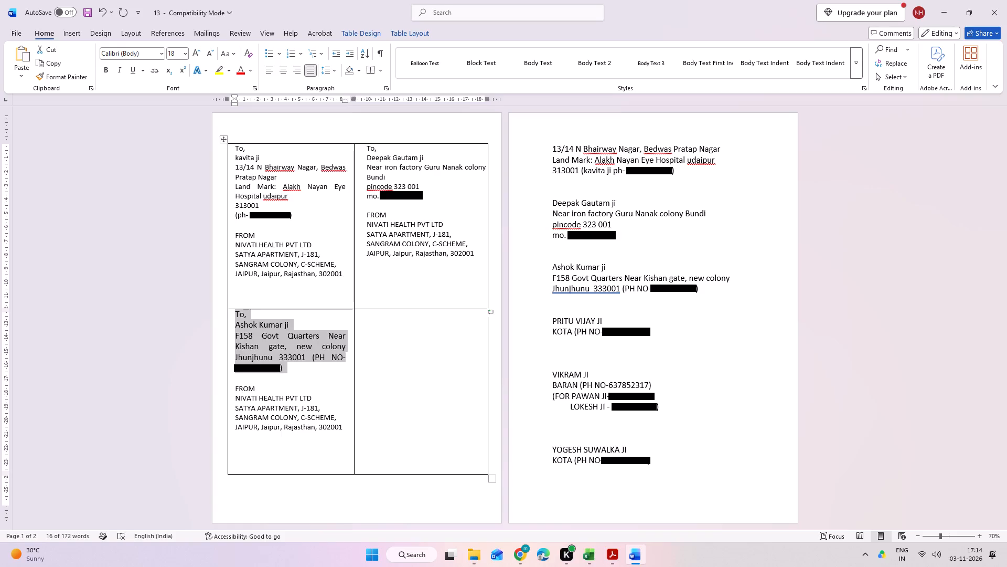
pyautogui.click(345, 102)
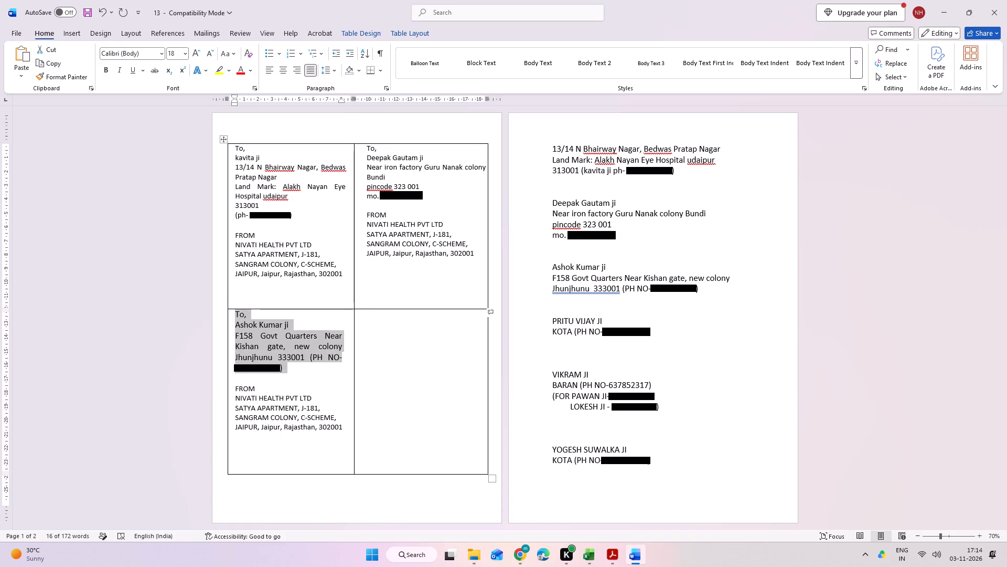
pyautogui.click(393, 311)
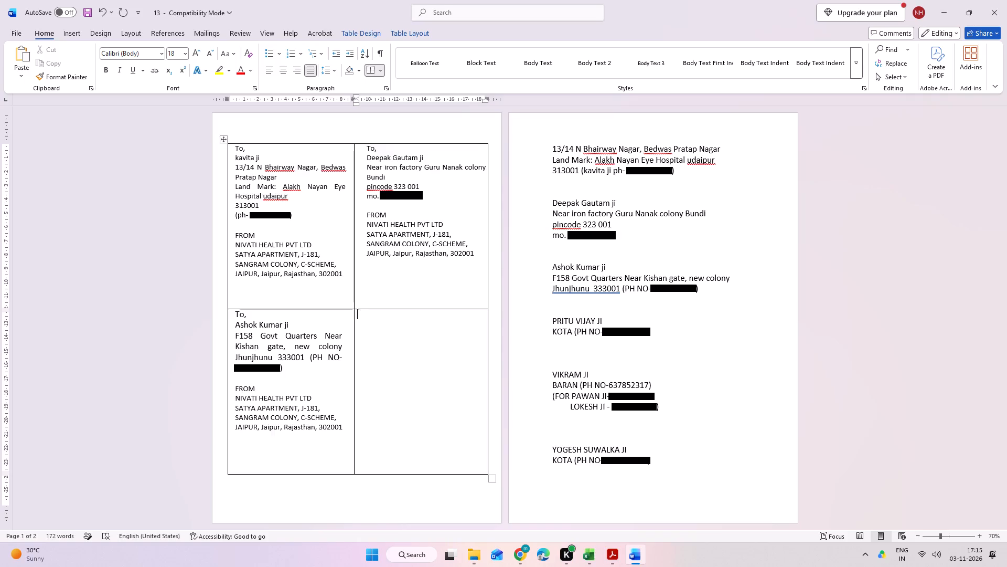
# Replace the company name in the second label's FROM block with the individual sender's name in capitals.
pyautogui.moveTo(443, 225); pyautogui.dragTo(399, 227)
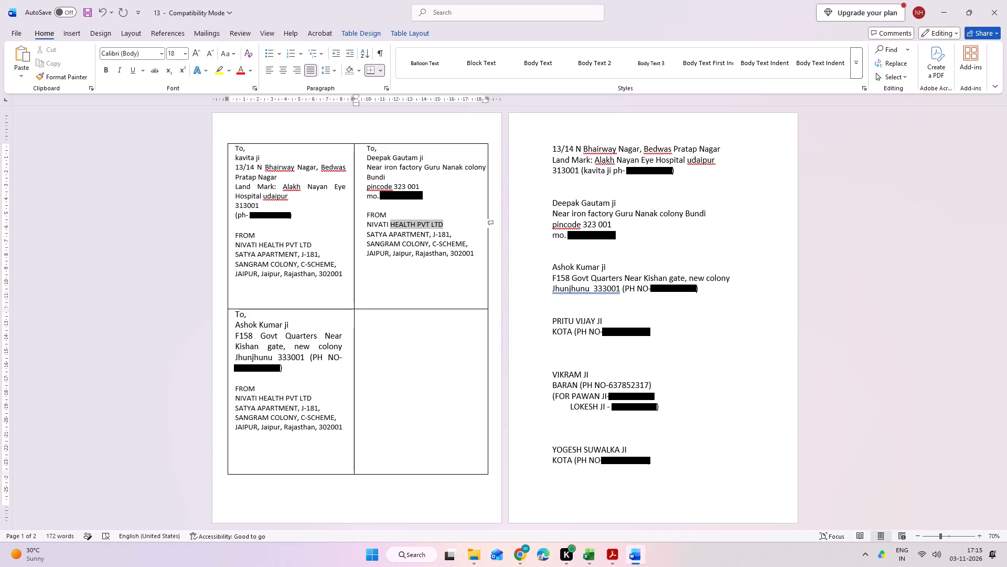
pyautogui.moveTo(399, 227); pyautogui.dragTo(376, 228)
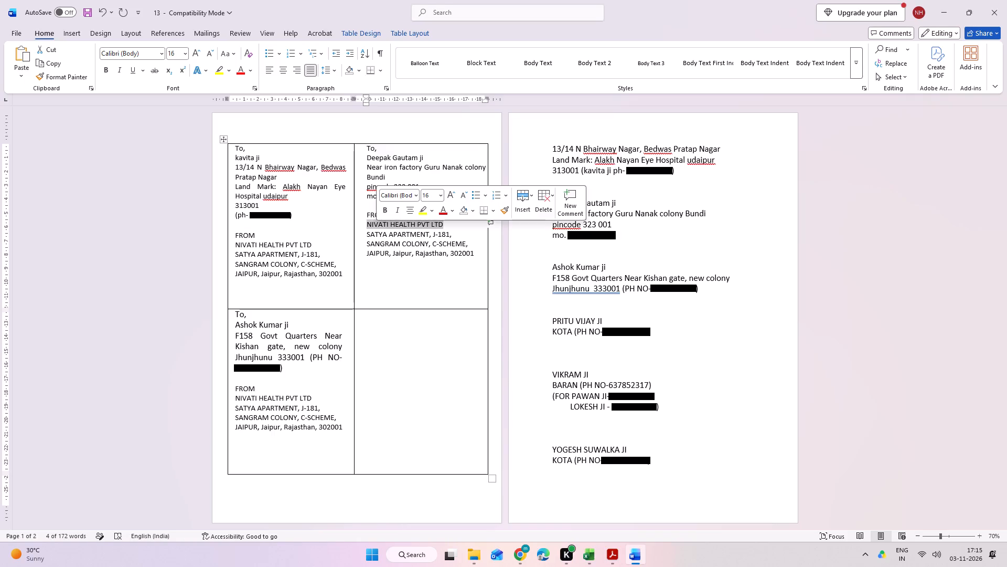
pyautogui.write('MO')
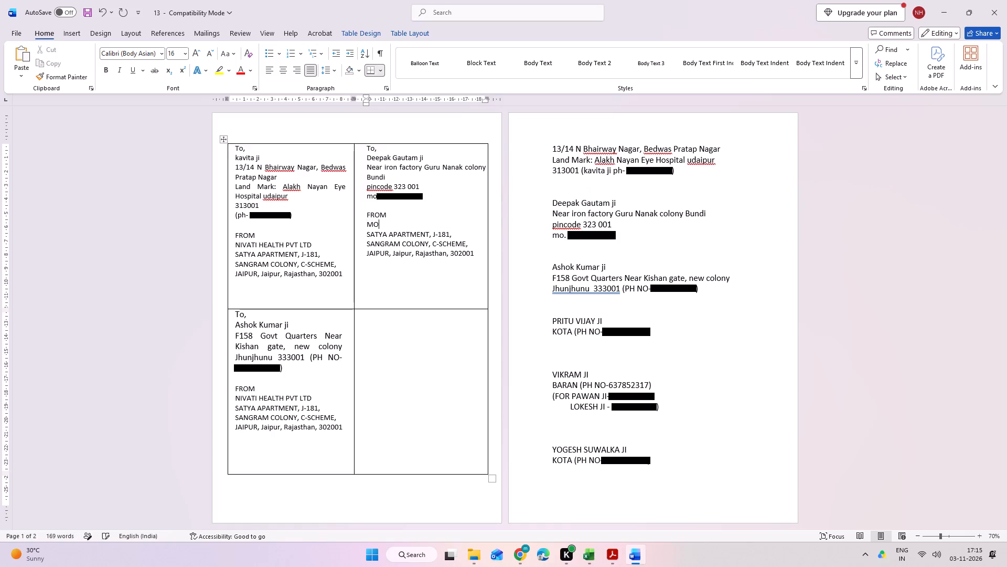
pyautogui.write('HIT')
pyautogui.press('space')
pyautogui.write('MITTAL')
# Replace the company name in the first label's FROM block with the same individual sender's name.
pyautogui.moveTo(313, 244); pyautogui.dragTo(295, 246)
pyautogui.moveTo(295, 246); pyautogui.dragTo(235, 245)
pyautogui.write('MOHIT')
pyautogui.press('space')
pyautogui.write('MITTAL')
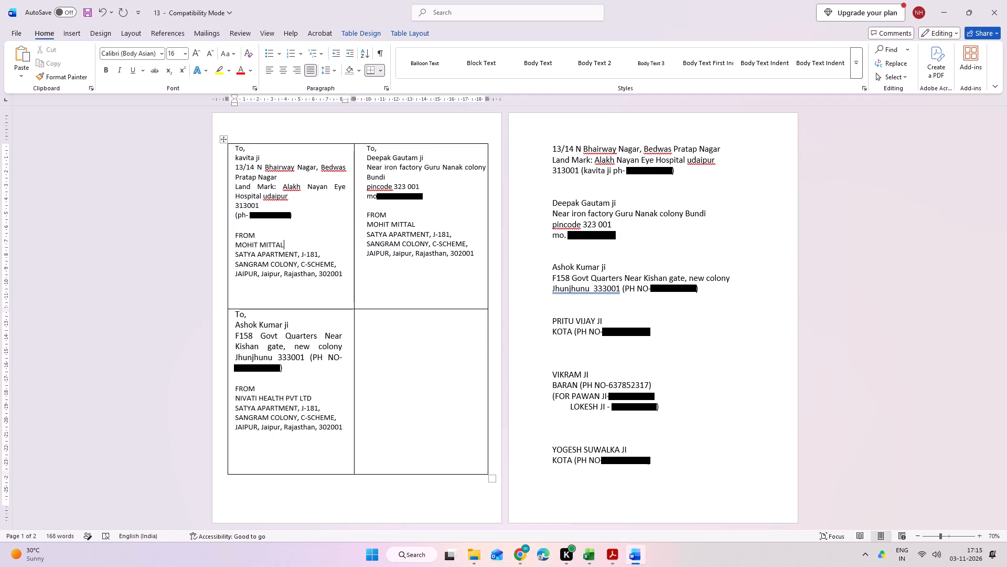
# Replace the company name in the third label's FROM block with the same individual sender's name.
pyautogui.click(314, 397)
pyautogui.press('BackSpace')
pyautogui.press('BackSpace')
pyautogui.press('BackSpace')
pyautogui.press('BackSpace')
pyautogui.press('BackSpace')
pyautogui.press('BackSpace')
pyautogui.press('BackSpace')
pyautogui.press('BackSpace')
pyautogui.press('BackSpace')
pyautogui.press('BackSpace')
pyautogui.press('BackSpace')
pyautogui.press('BackSpace')
pyautogui.press('BackSpace')
pyautogui.press('BackSpace')
pyautogui.press('BackSpace')
pyautogui.press('BackSpace')
pyautogui.press('BackSpace')
pyautogui.press('BackSpace')
pyautogui.press('BackSpace')
pyautogui.press('BackSpace')
pyautogui.press('BackSpace')
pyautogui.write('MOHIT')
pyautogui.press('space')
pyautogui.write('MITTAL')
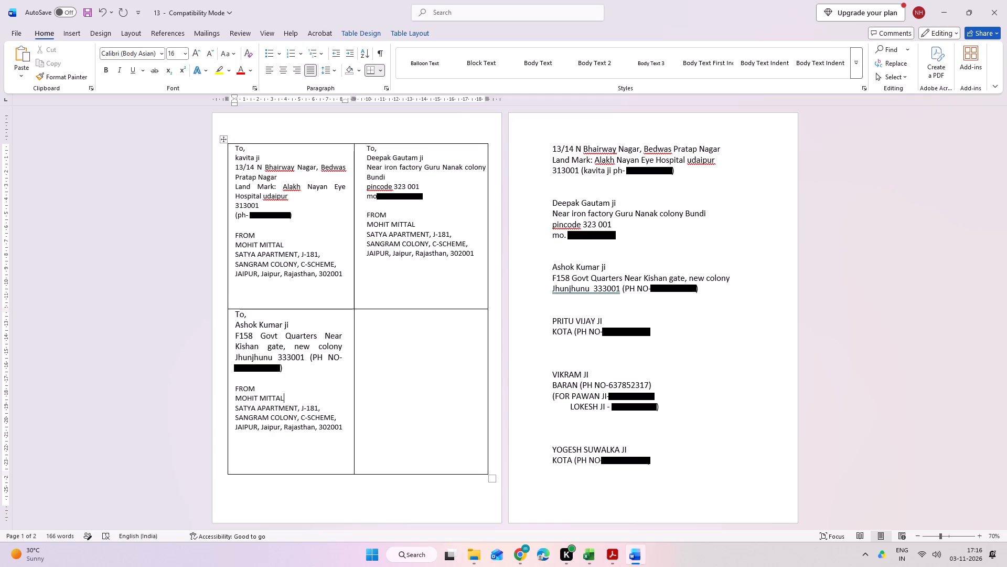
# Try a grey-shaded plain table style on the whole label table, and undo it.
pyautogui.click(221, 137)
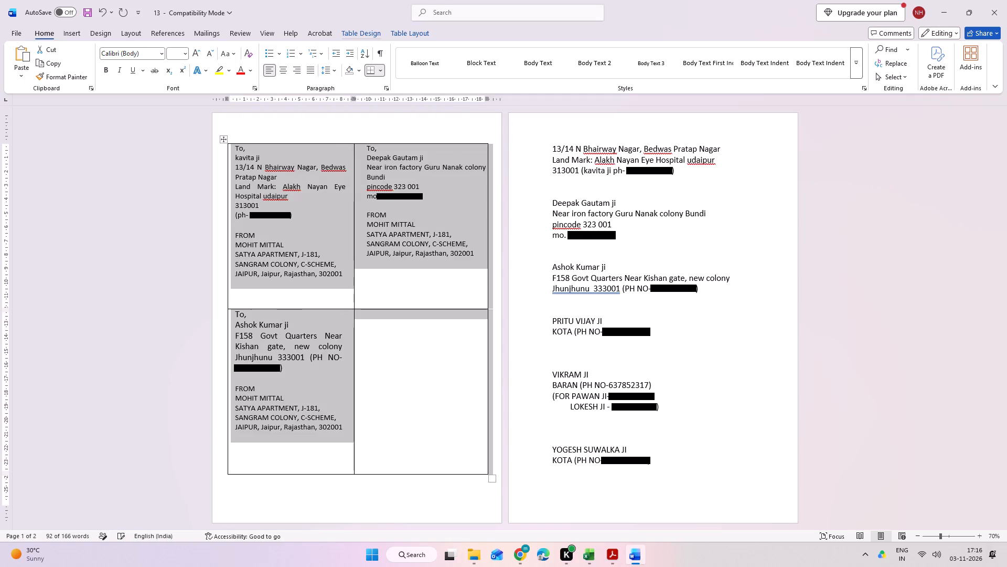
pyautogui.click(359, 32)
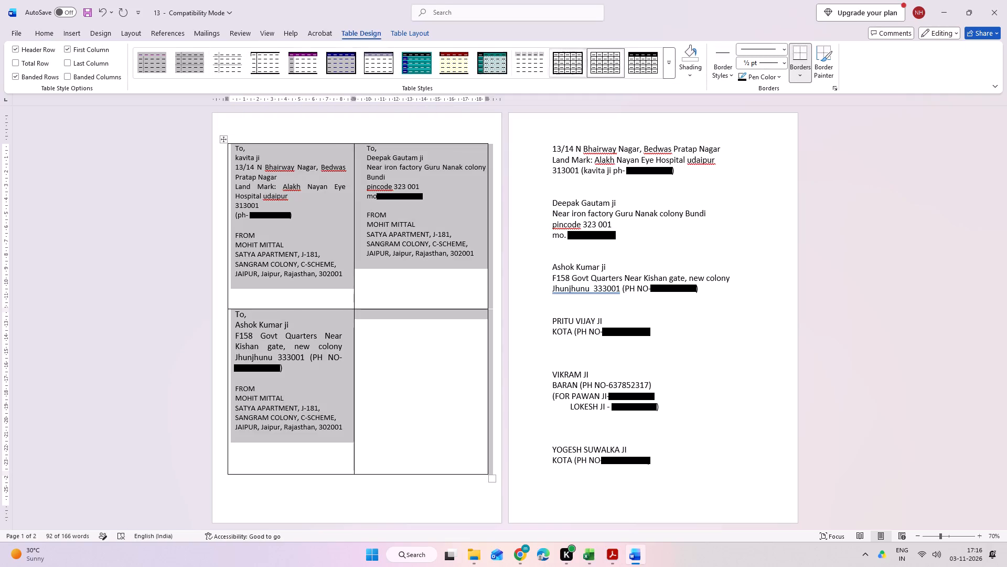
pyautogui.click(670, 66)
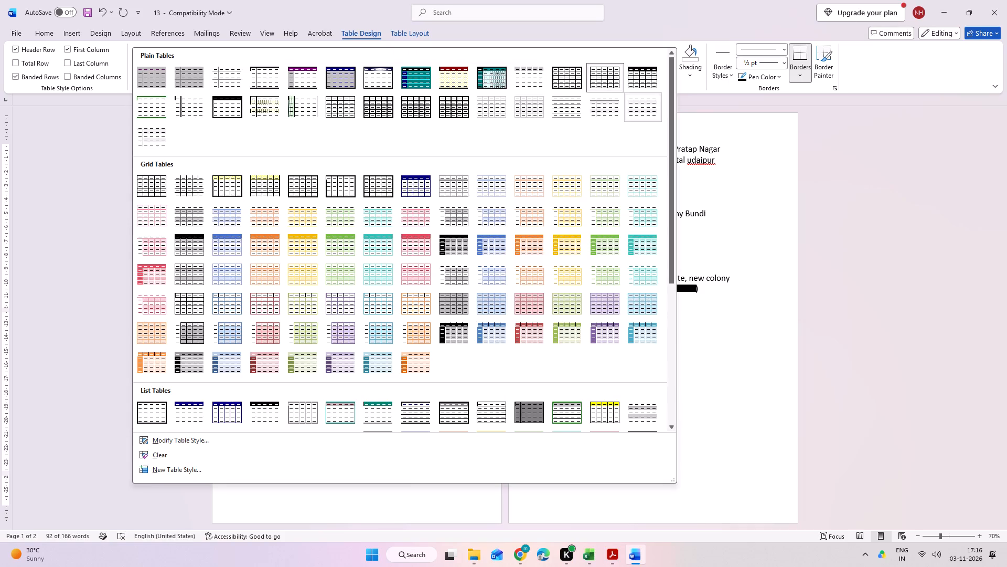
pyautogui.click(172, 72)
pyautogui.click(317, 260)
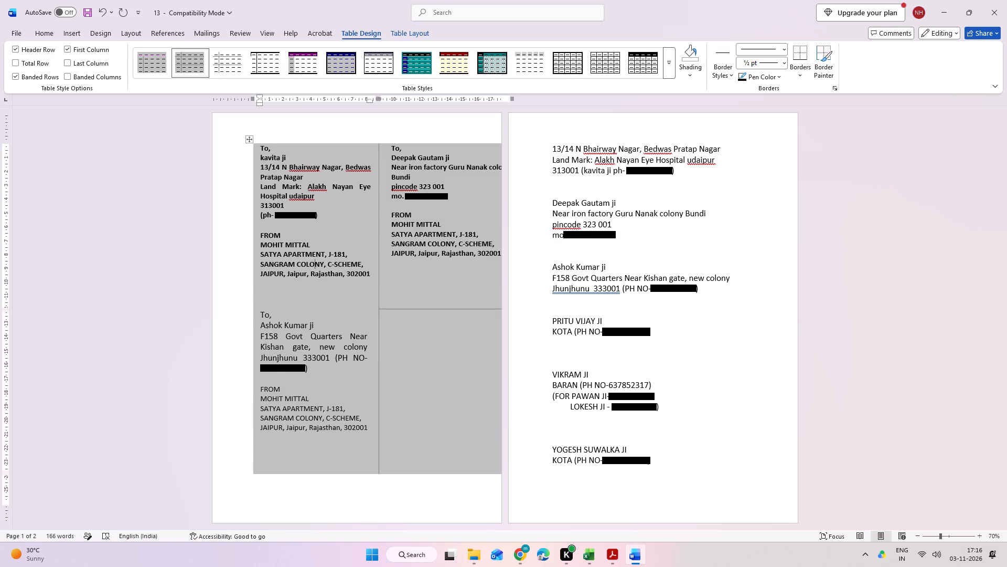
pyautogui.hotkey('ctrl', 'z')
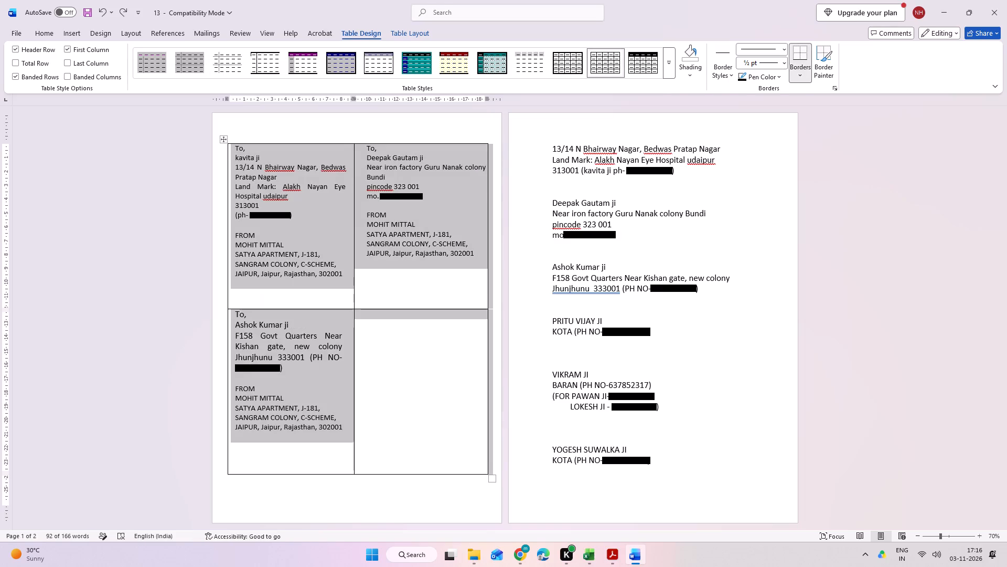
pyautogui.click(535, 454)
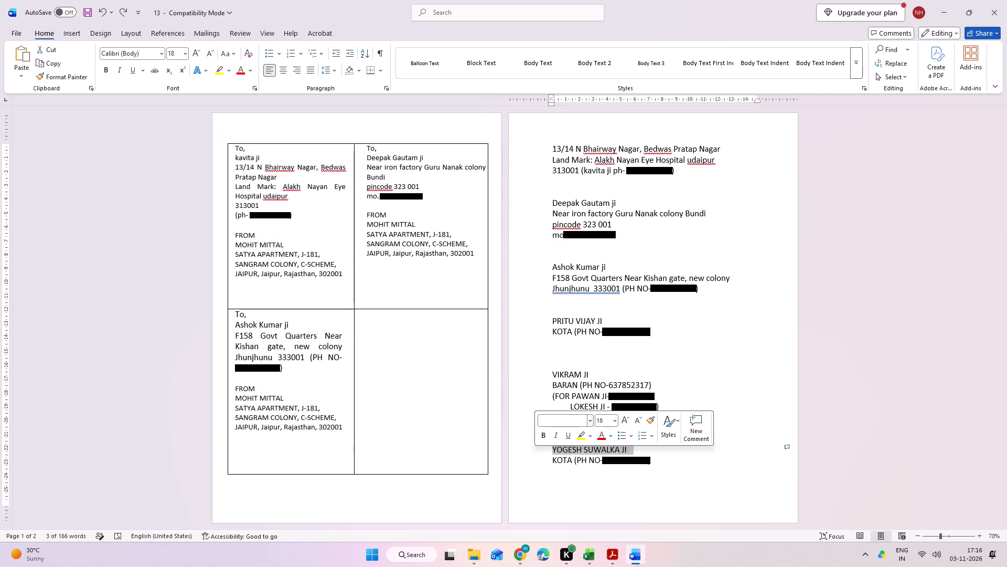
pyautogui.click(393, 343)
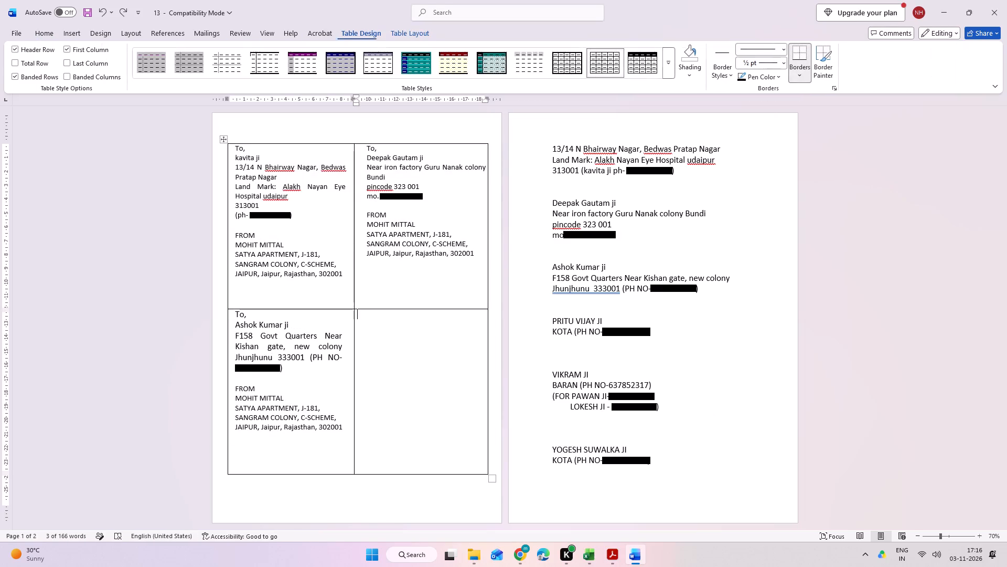
# Remove all borders from the whole label table.
pyautogui.click(223, 140)
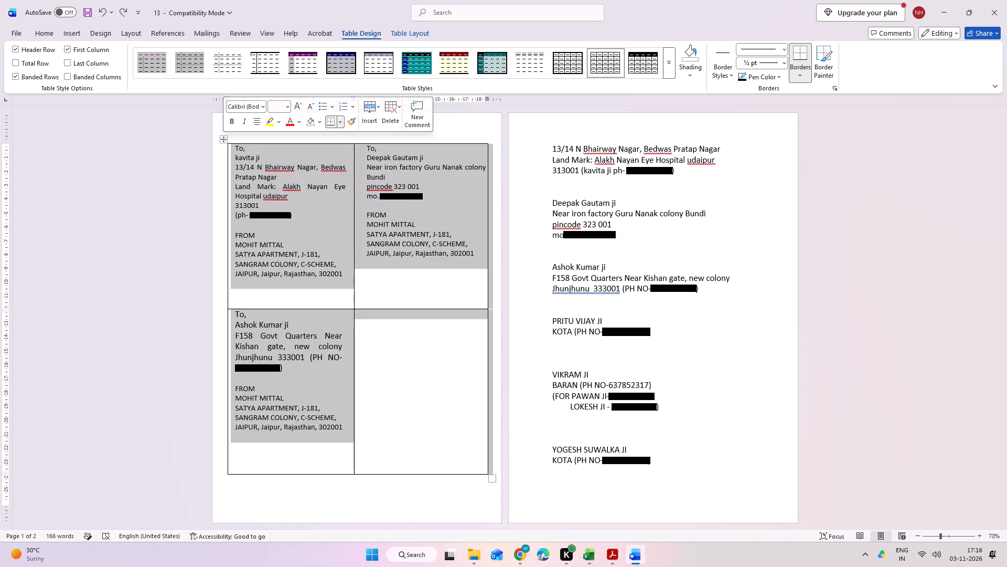
pyautogui.click(51, 34)
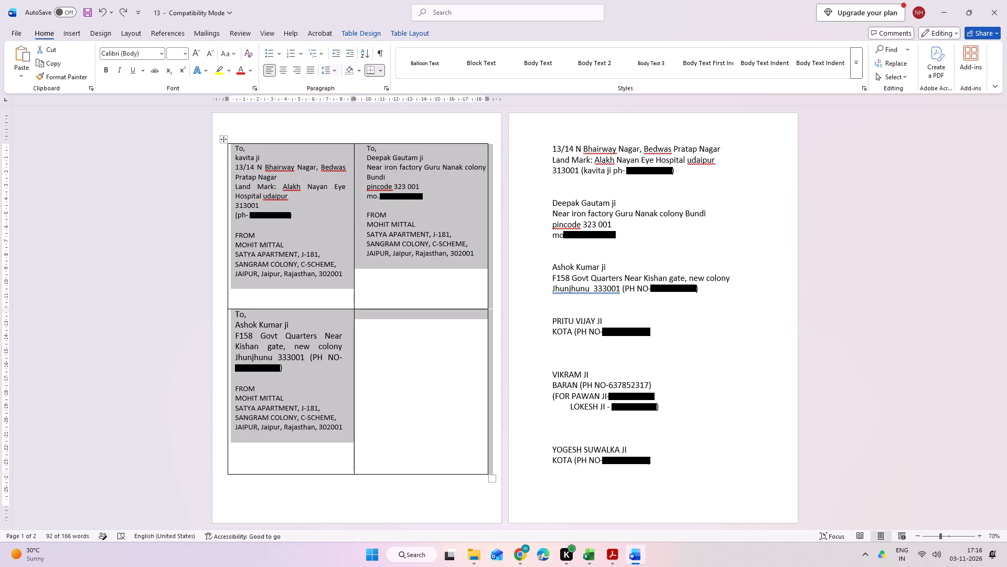
pyautogui.click(384, 73)
pyautogui.click(396, 146)
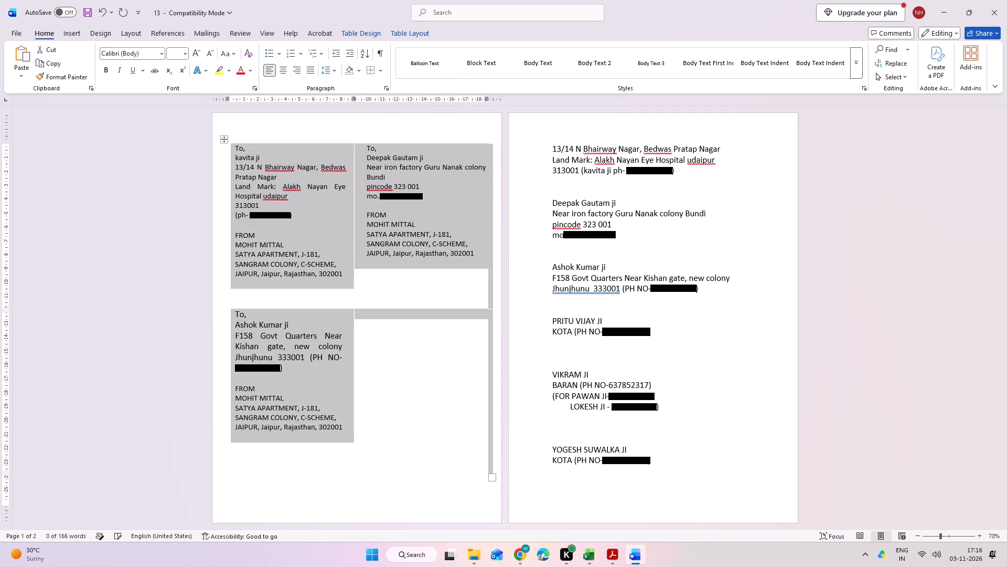
pyautogui.click(382, 288)
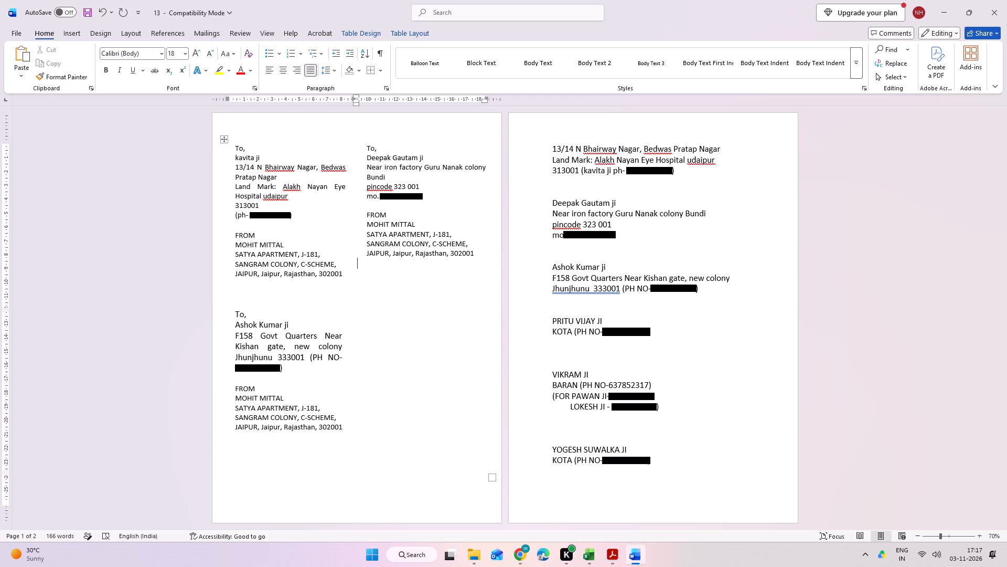
# Print one copy of page 1 only on the Brother DCP-T520W printer.
pyautogui.hotkey('ctrl', 'p')
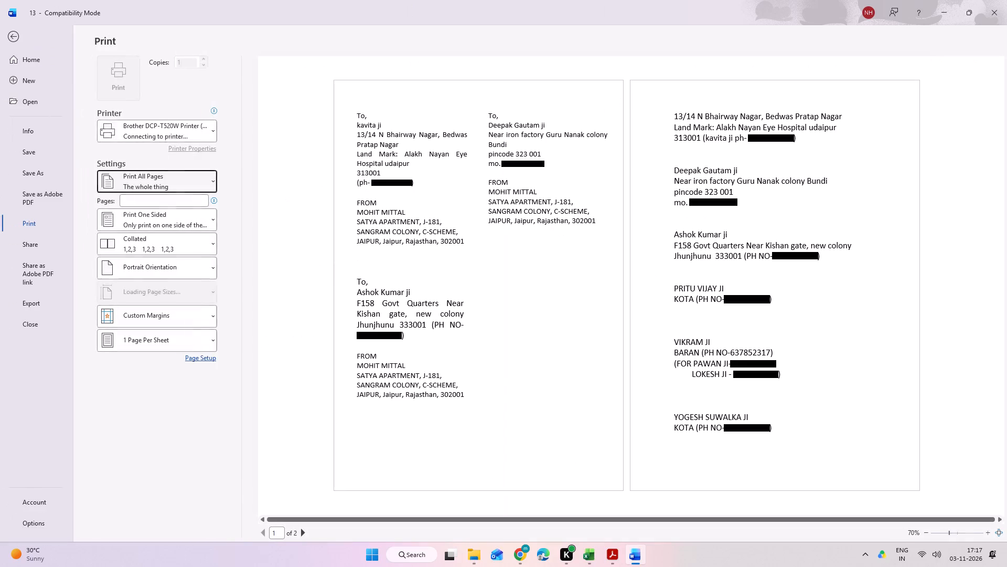
pyautogui.click(157, 198)
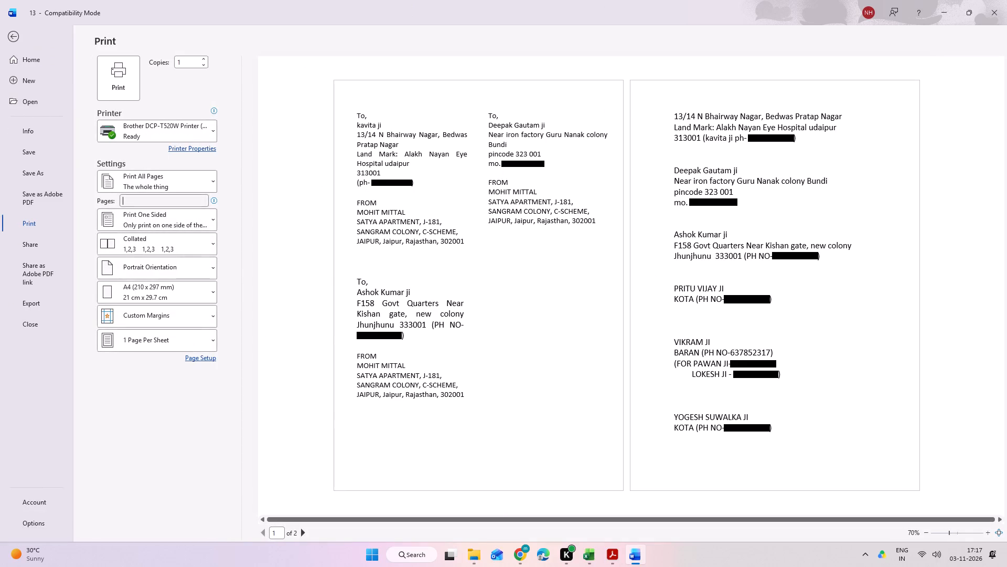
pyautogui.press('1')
pyautogui.click(115, 93)
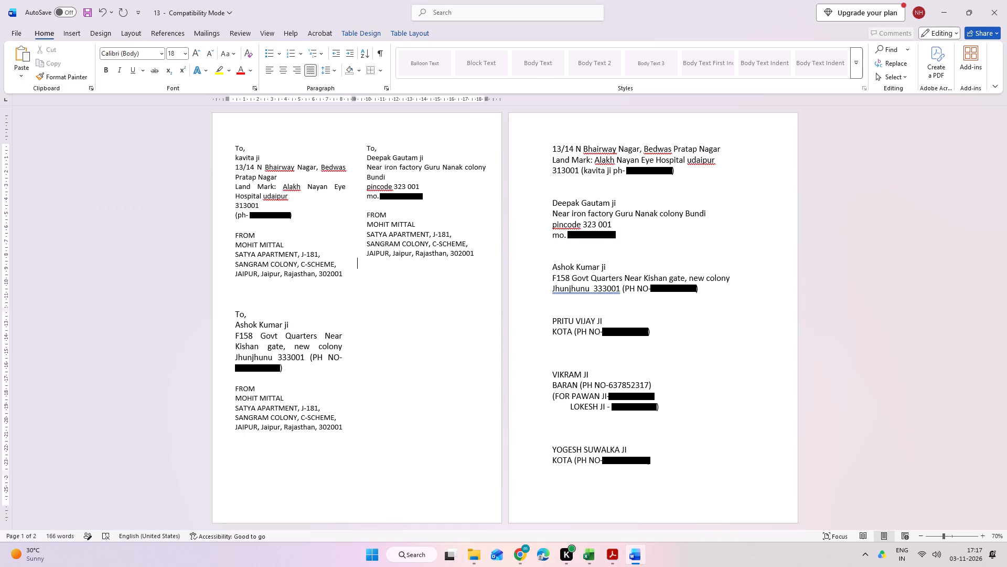
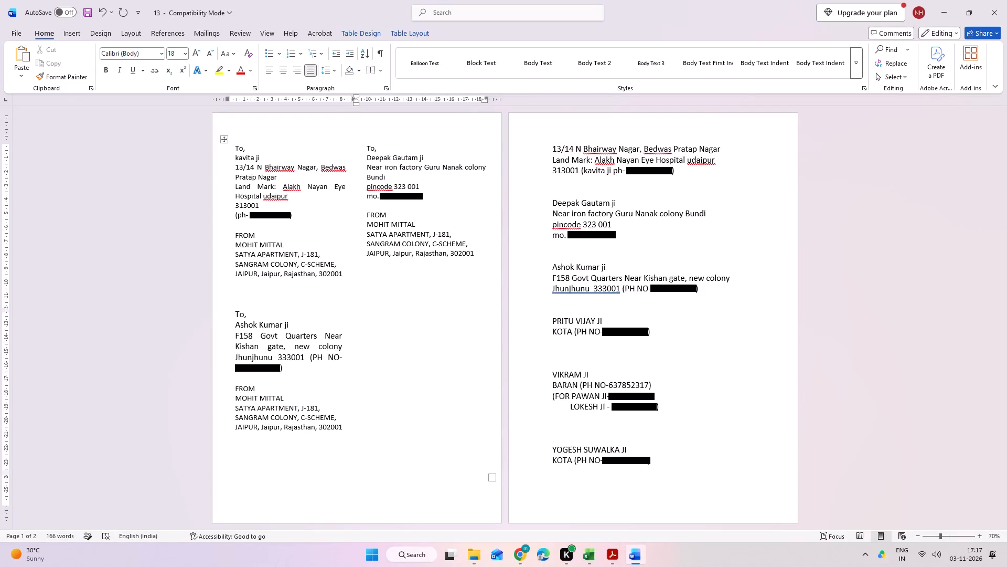
# Insert two line breaks and a page break before the recipient list, making a blank page after the label table.
pyautogui.click(551, 146)
pyautogui.hotkey('shift', 'Return')
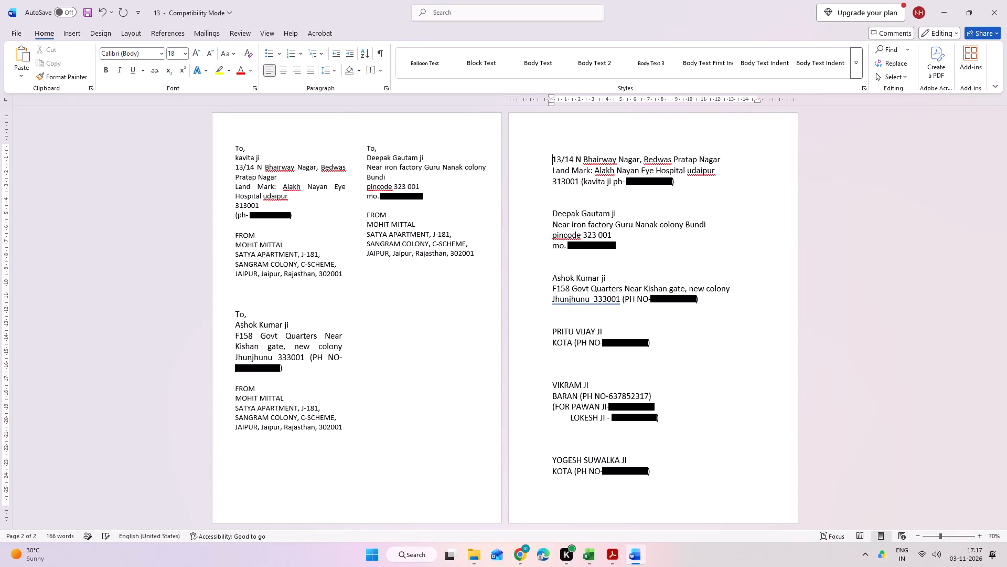
pyautogui.hotkey('shift', 'Return')
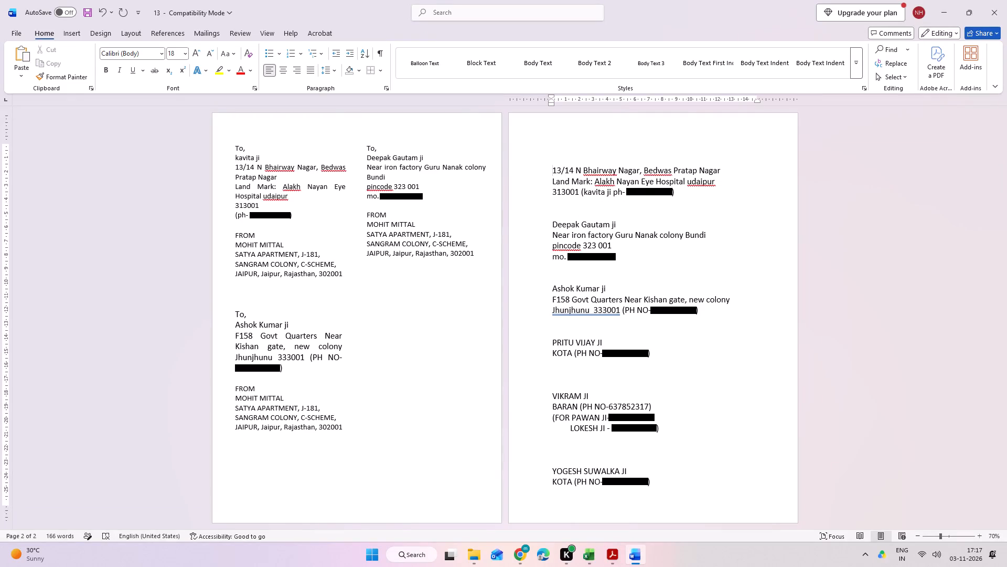
pyautogui.hotkey('ctrl', 'Return')
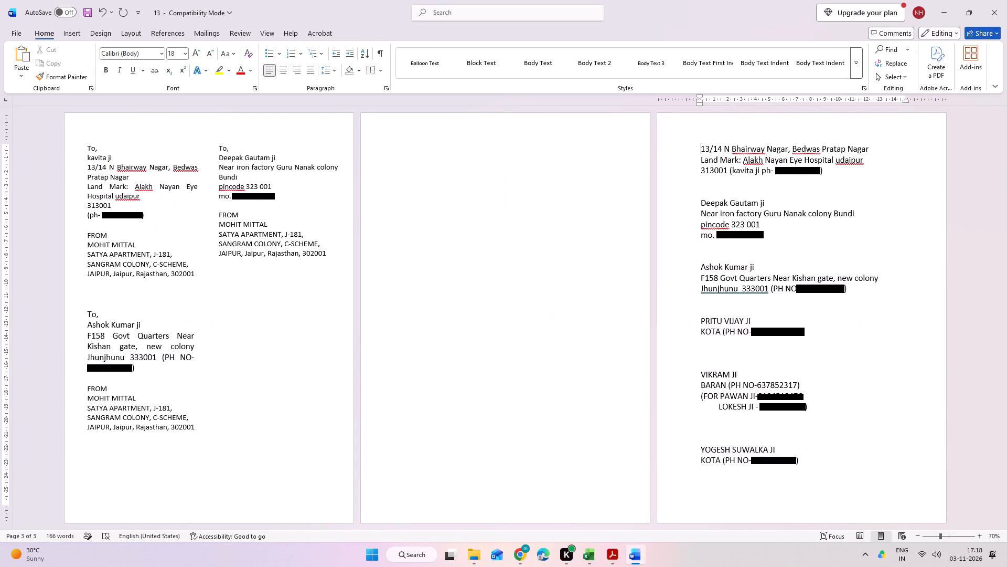
# Copy the first Kota recipient's name and phone lines onto the blank page and add the heading "TO." above them.
pyautogui.moveTo(702, 322); pyautogui.dragTo(800, 333)
pyautogui.rightClick(798, 333)
pyautogui.click(834, 373)
pyautogui.click(441, 174)
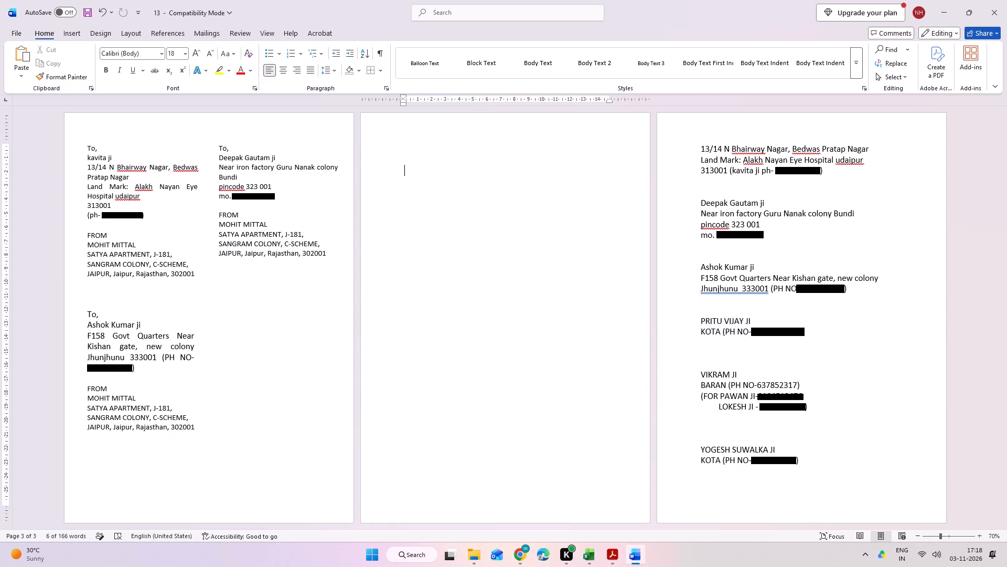
pyautogui.hotkey('ctrl', 'v')
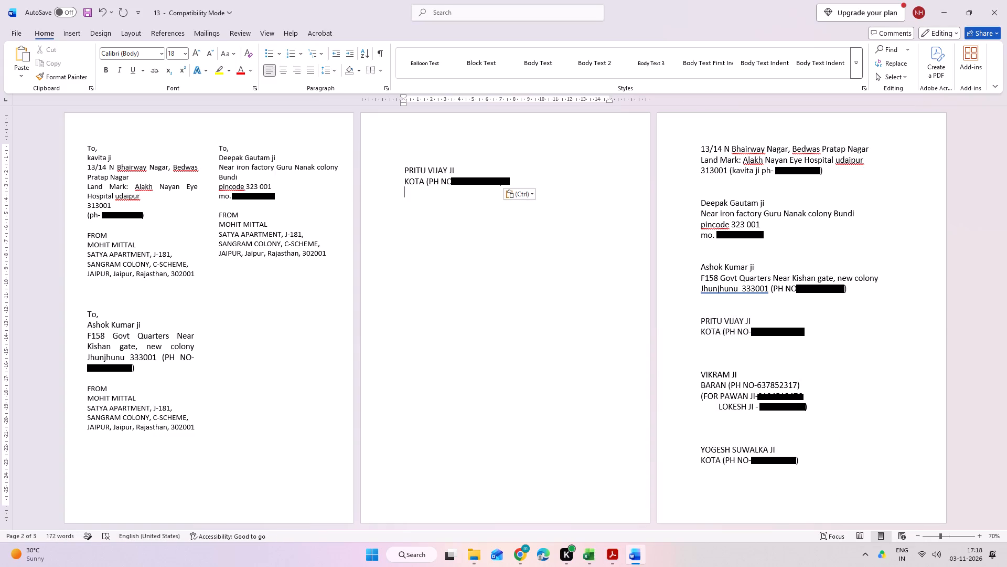
pyautogui.click(404, 163)
pyautogui.write('TO')
pyautogui.press('.')
# Copy the FROM block from the second label and paste it one blank line below the Kota recipient.
pyautogui.click(509, 183)
pyautogui.hotkey('shift', 'Return')
pyautogui.hotkey('shift', 'Return')
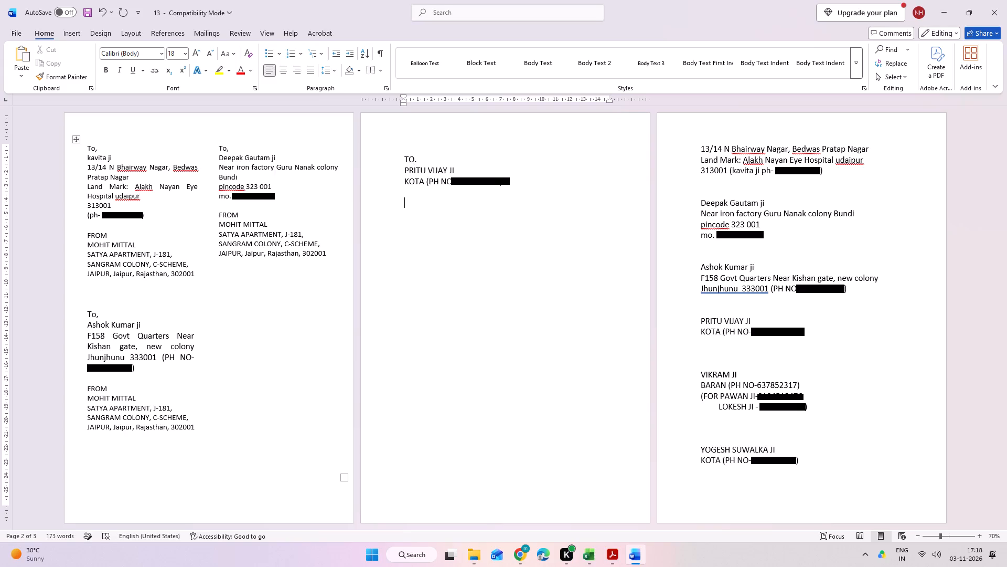
pyautogui.moveTo(219, 216); pyautogui.dragTo(313, 257)
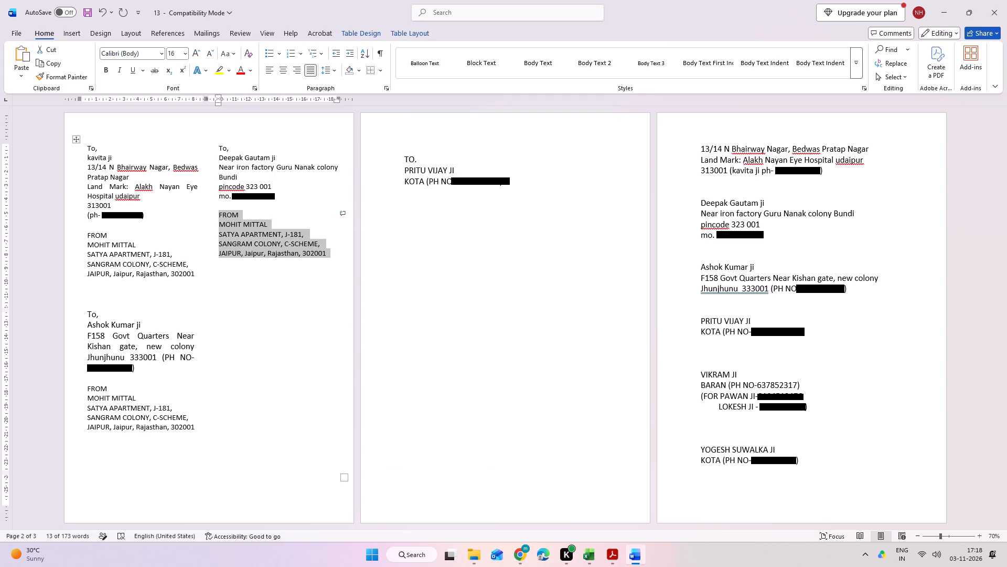
pyautogui.hotkey('ctrl', 'c')
pyautogui.click(431, 213)
pyautogui.click(422, 205)
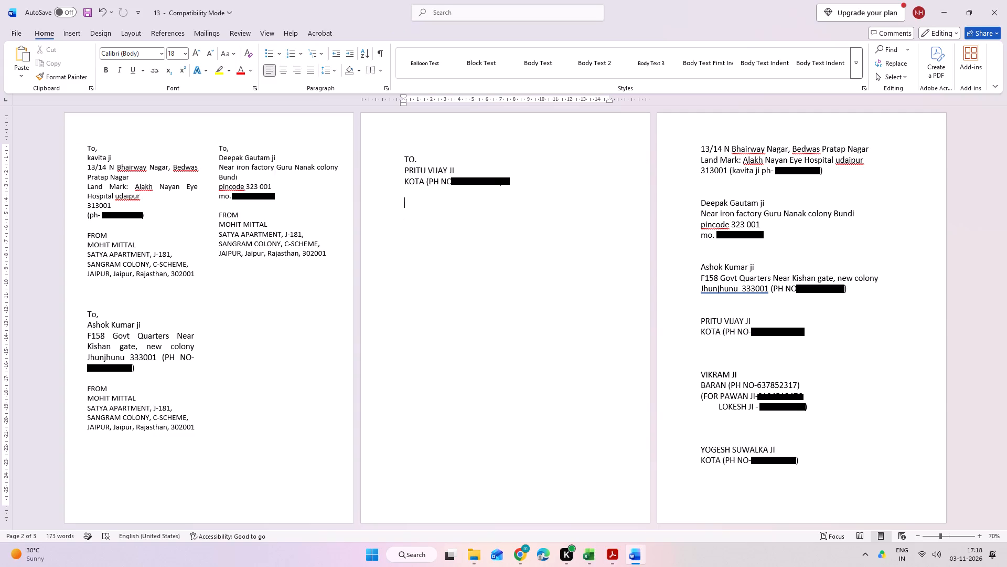
pyautogui.hotkey('ctrl', 'v')
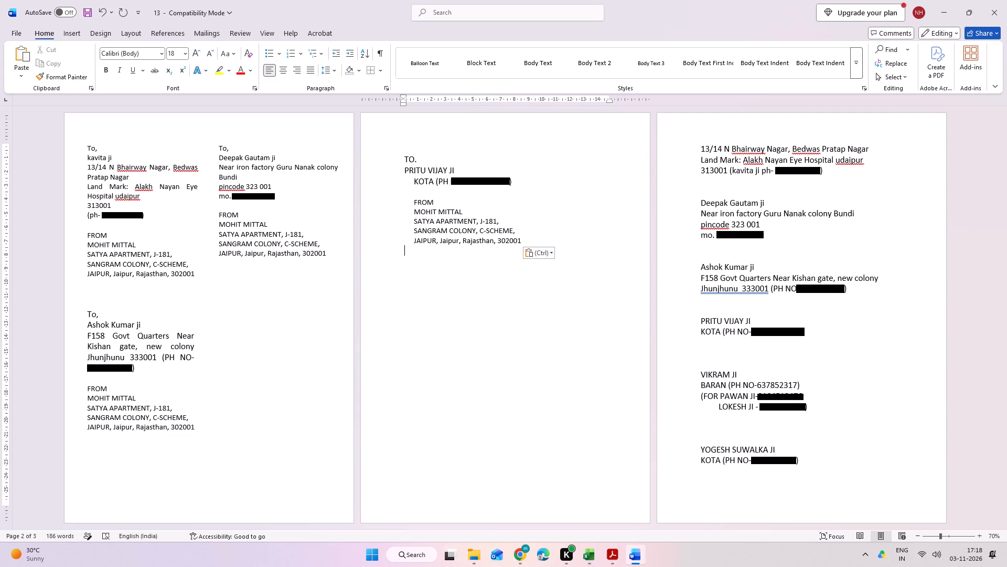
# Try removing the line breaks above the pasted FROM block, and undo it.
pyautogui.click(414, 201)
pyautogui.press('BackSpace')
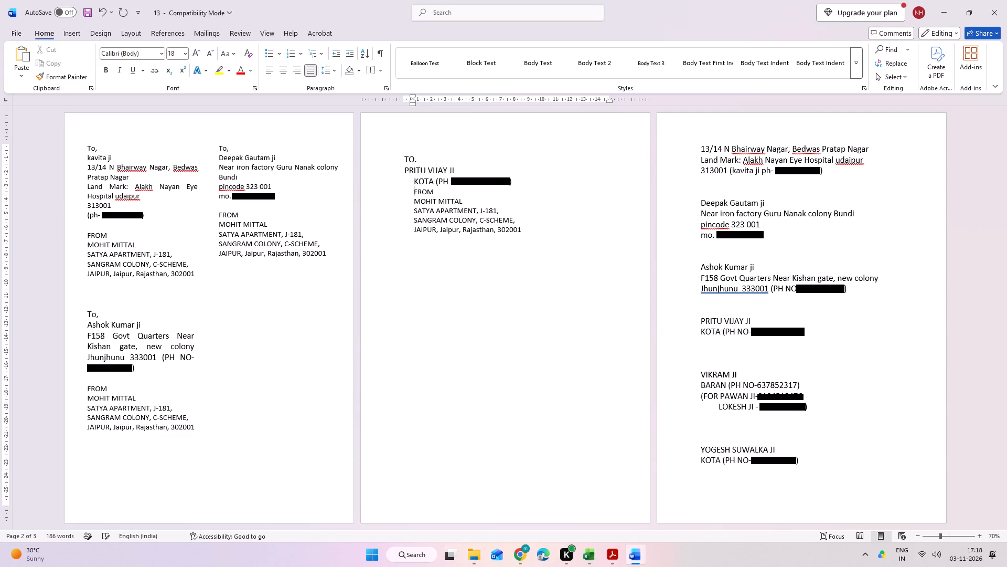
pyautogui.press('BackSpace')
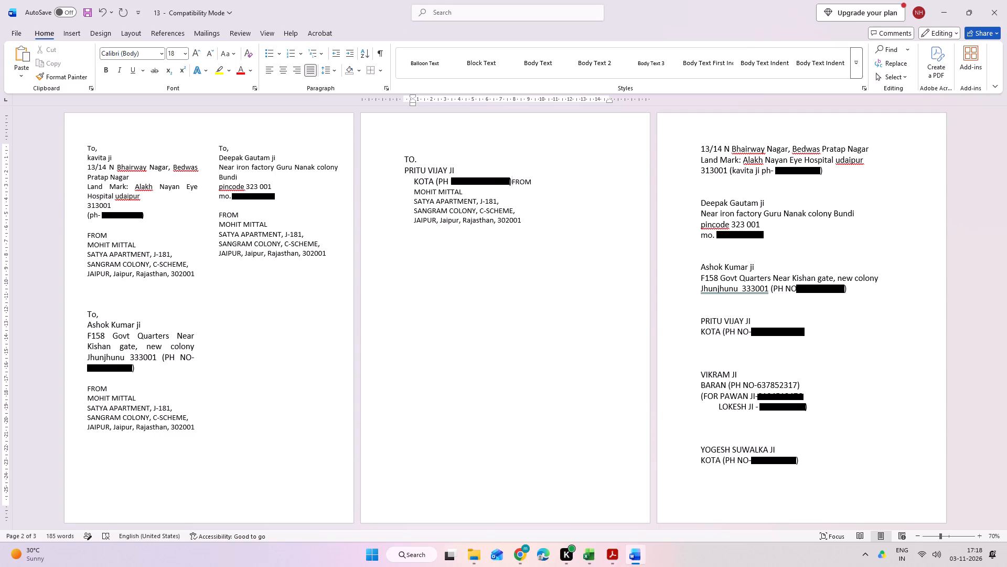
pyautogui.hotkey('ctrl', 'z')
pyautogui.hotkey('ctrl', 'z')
# Remove the indent from the Kota label's pasted lines and join the sender's address lines into one paragraph.
pyautogui.click(413, 180)
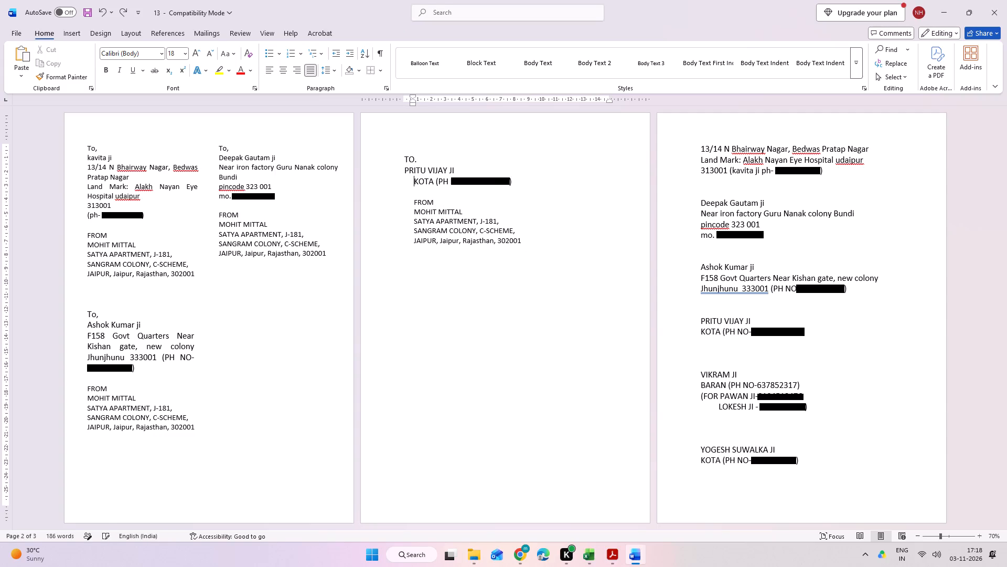
pyautogui.press('BackSpace')
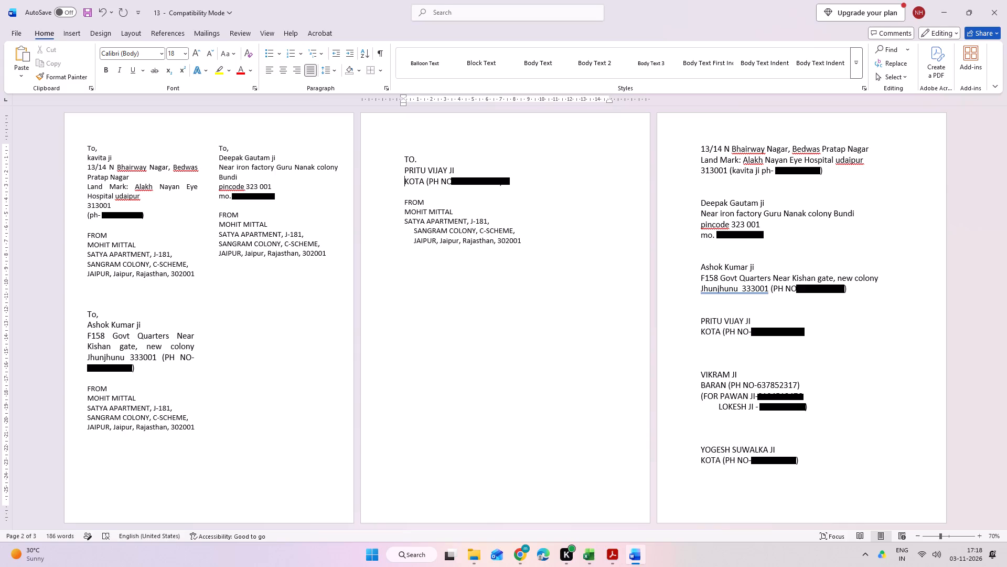
pyautogui.click(406, 228)
pyautogui.press('BackSpace')
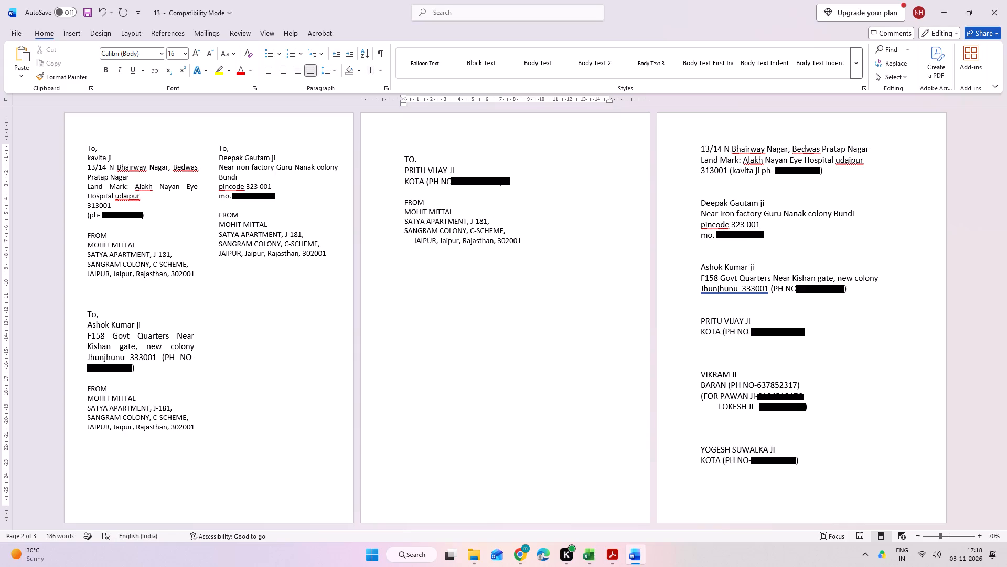
pyautogui.click(518, 224)
pyautogui.press('Delete')
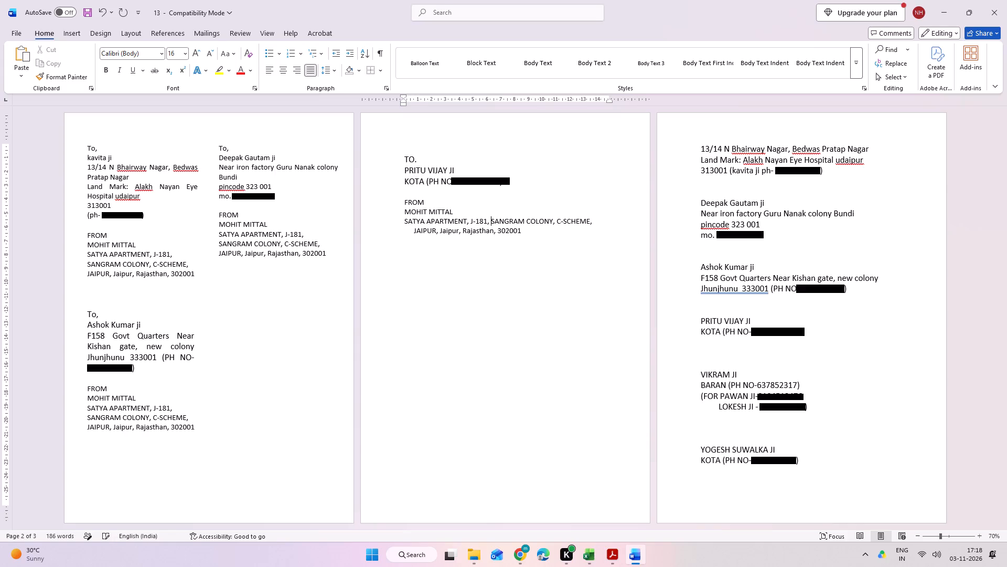
pyautogui.click(603, 224)
pyautogui.press('Delete')
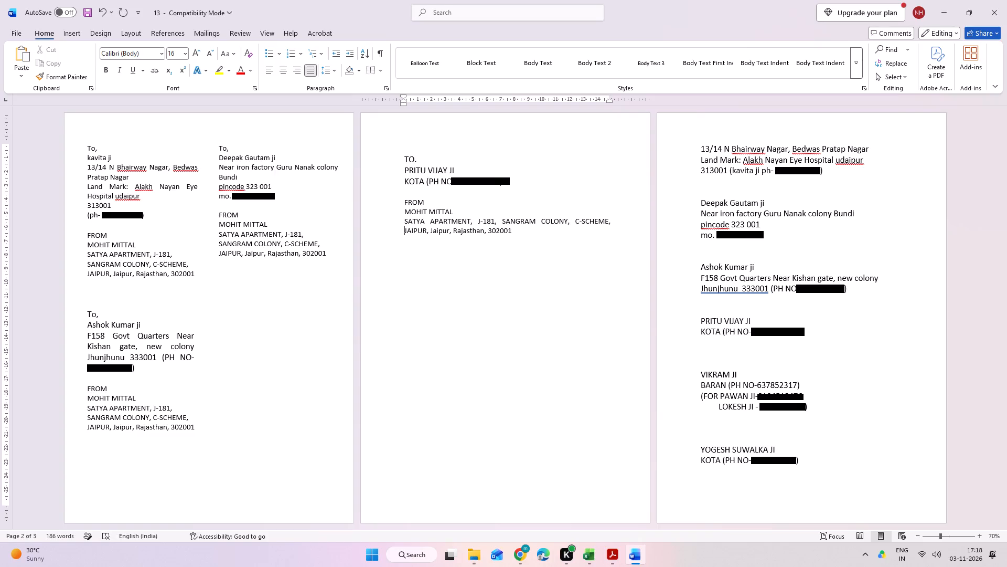
# Add blank lines below the Kota label's FROM block and start a second label with the heading "TO,".
pyautogui.click(464, 277)
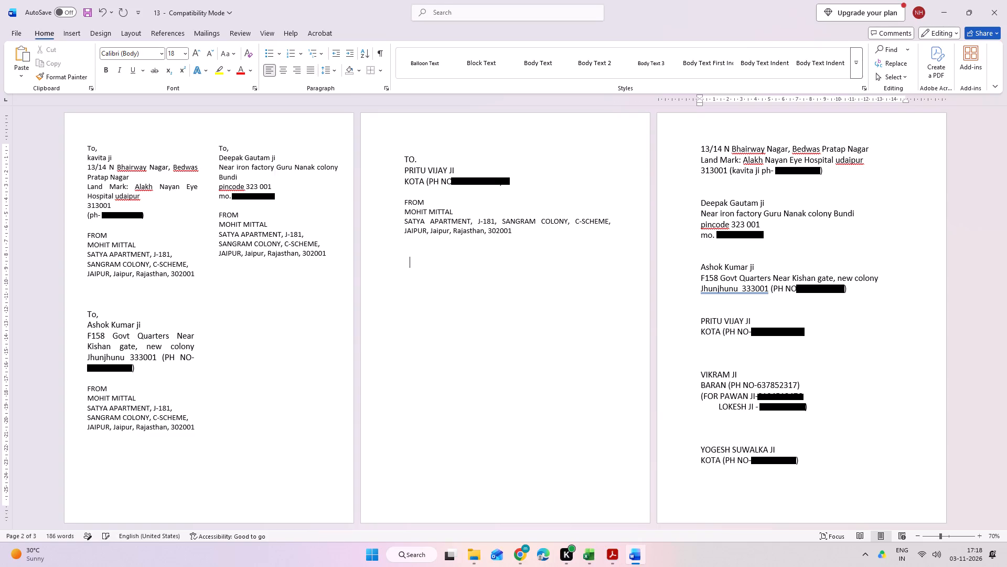
pyautogui.press('BackSpace')
pyautogui.click(401, 270)
pyautogui.click(420, 268)
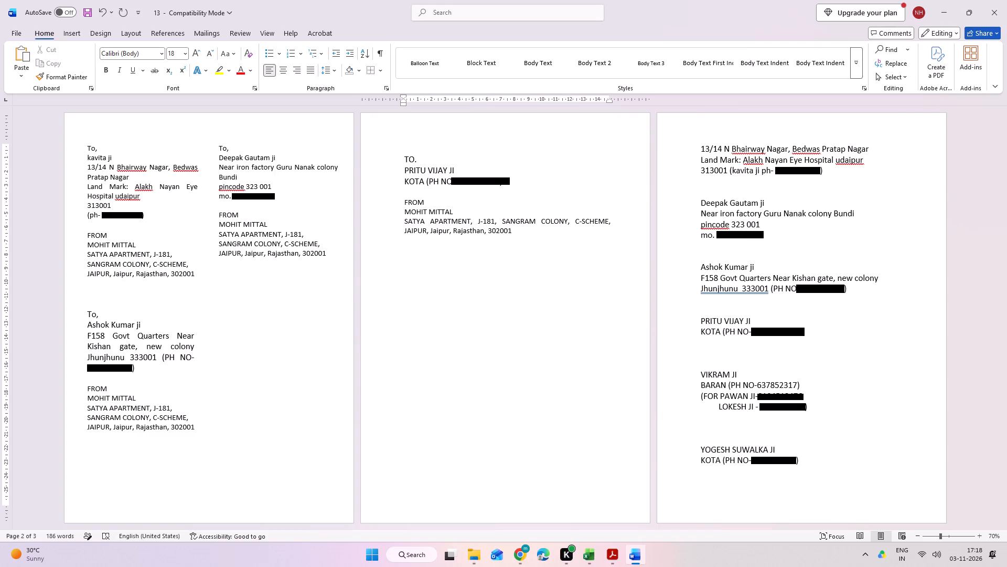
pyautogui.click(522, 237)
pyautogui.press('Return')
pyautogui.press('Return')
pyautogui.press('Return')
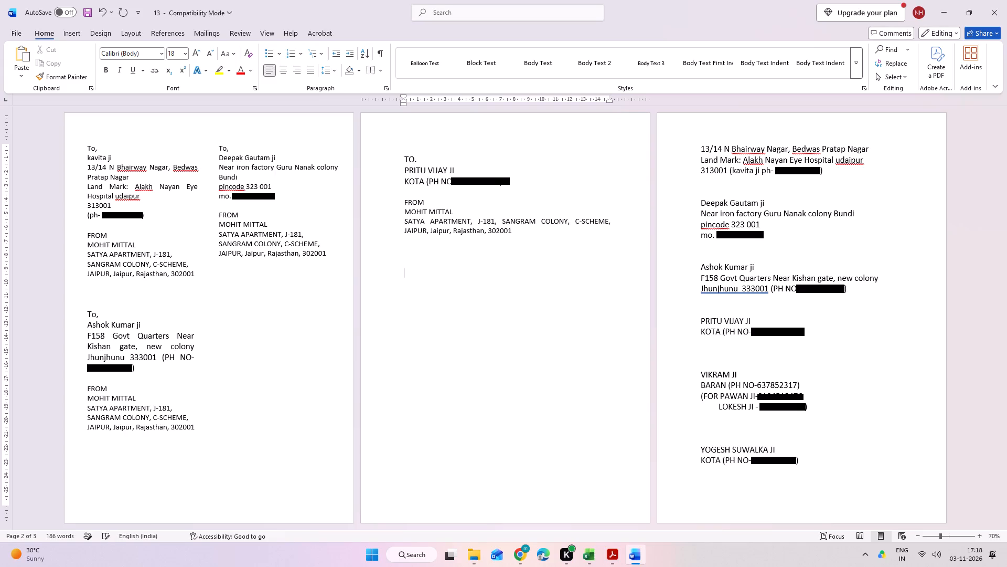
pyautogui.write('TO')
pyautogui.press(',')
pyautogui.press('Return')
# Copy the Baran recipient's four-line block from the recipient list and paste it under the "TO," heading.
pyautogui.moveTo(698, 373); pyautogui.dragTo(809, 402)
pyautogui.rightClick(750, 394)
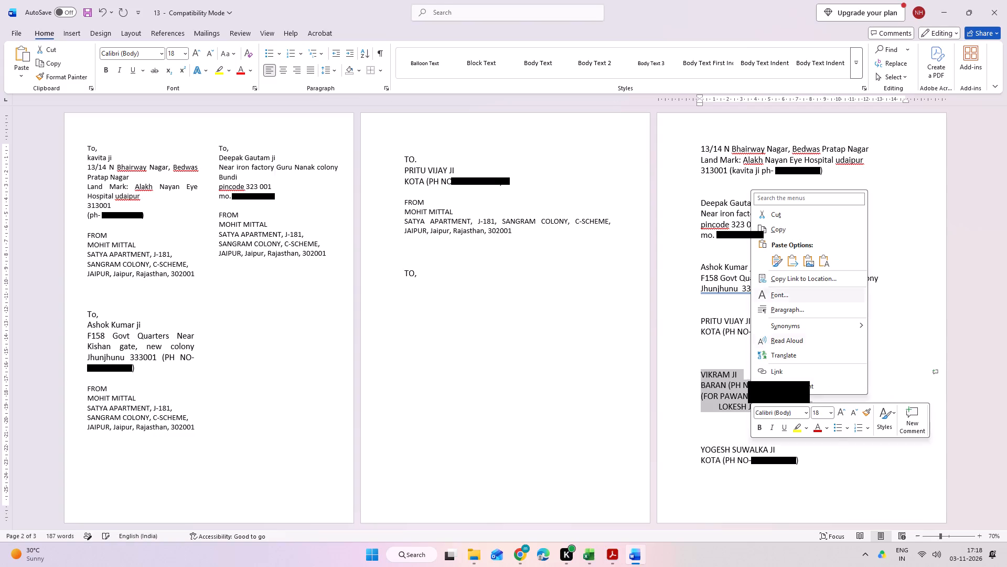
pyautogui.click(783, 233)
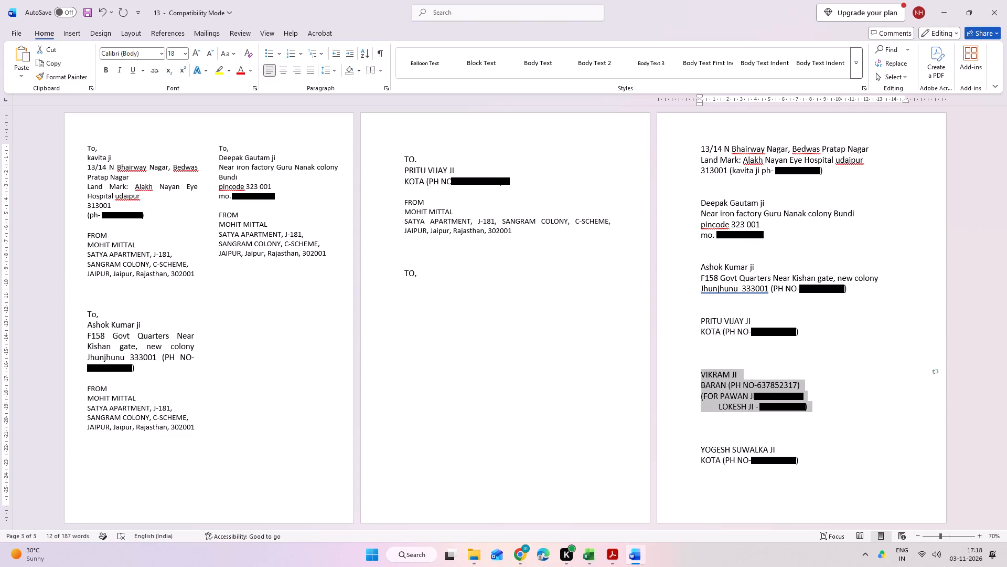
pyautogui.click(414, 287)
pyautogui.hotkey('ctrl', 'v')
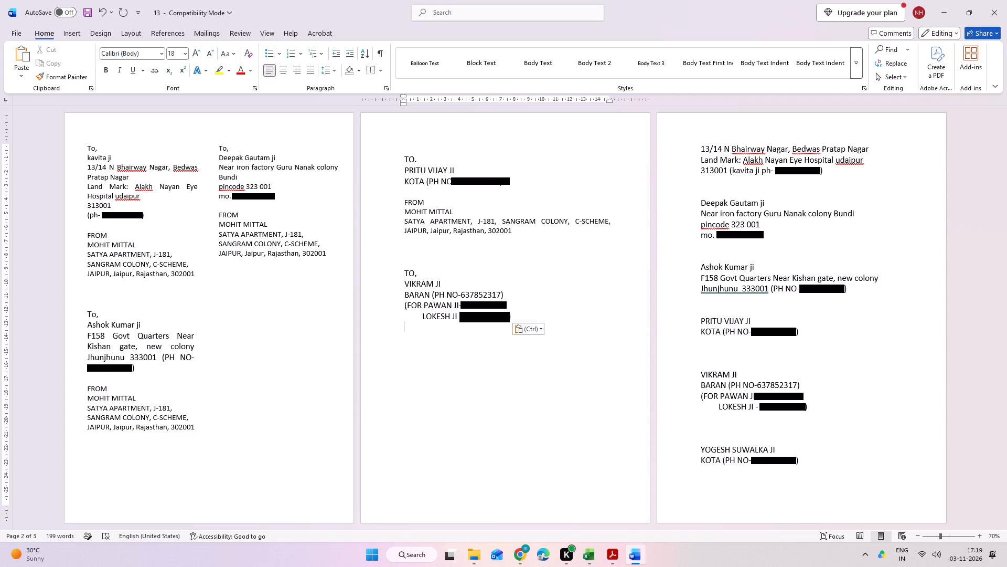
# In the pasted Baran block, join the name and BARAN lines and delete "(FOR" from the next line.
pyautogui.click(445, 282)
pyautogui.press('Delete')
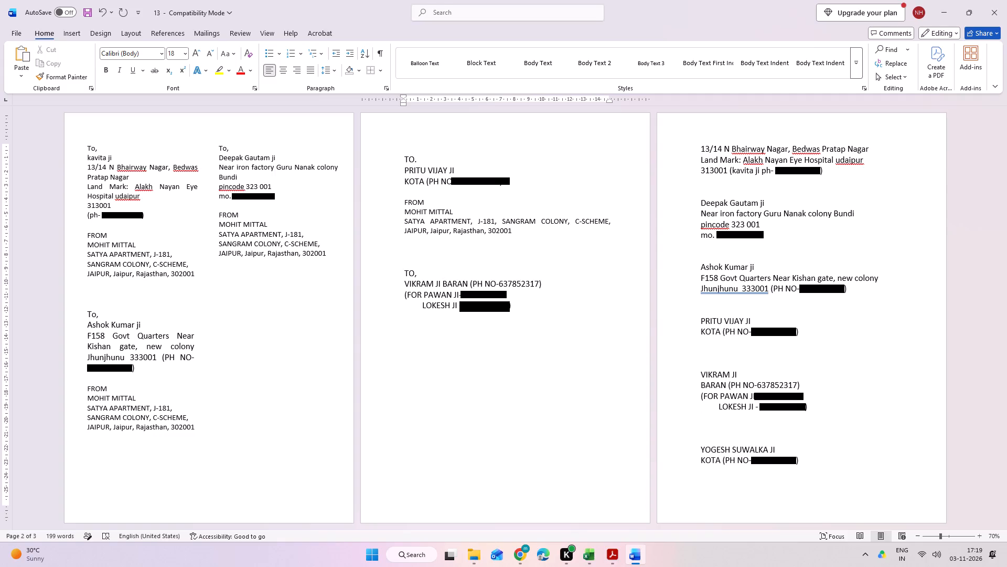
pyautogui.click(406, 296)
pyautogui.press('BackSpace')
pyautogui.press('Delete')
pyautogui.press('Delete')
pyautogui.press('Delete')
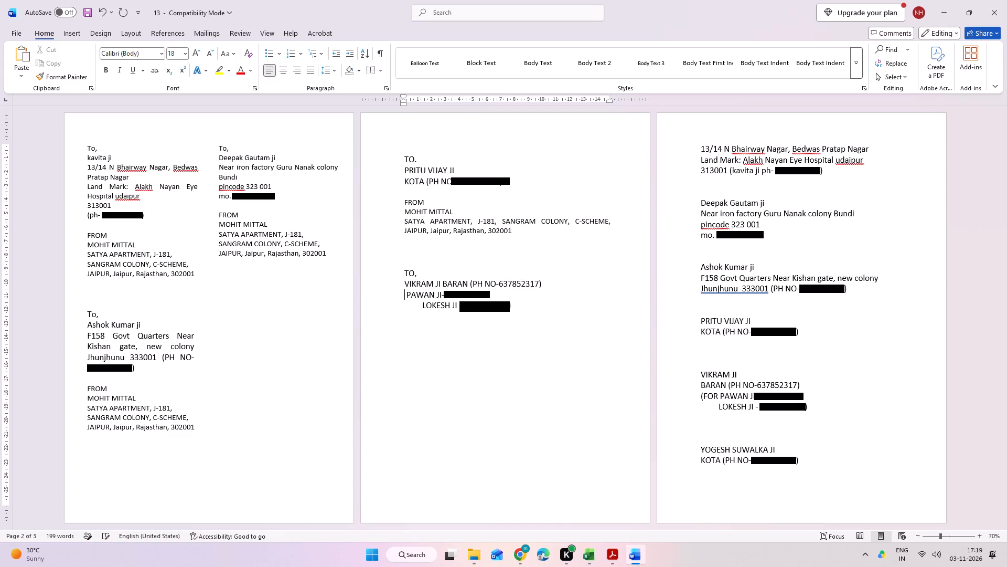
pyautogui.press('Delete')
# Remove the leading spaces from the last line of the Baran label's recipient block and delete its closing parenthesis.
pyautogui.moveTo(414, 306); pyautogui.dragTo(417, 311)
pyautogui.press('Delete')
pyautogui.press('Delete')
pyautogui.press('Delete')
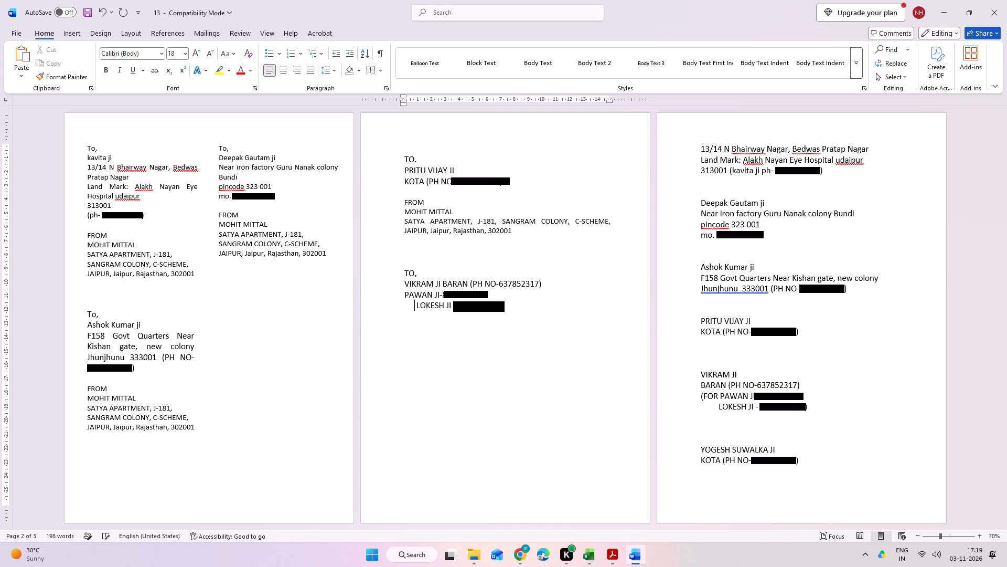
pyautogui.press('Delete')
pyautogui.press('BackSpace')
pyautogui.press('BackSpace')
pyautogui.press('BackSpace')
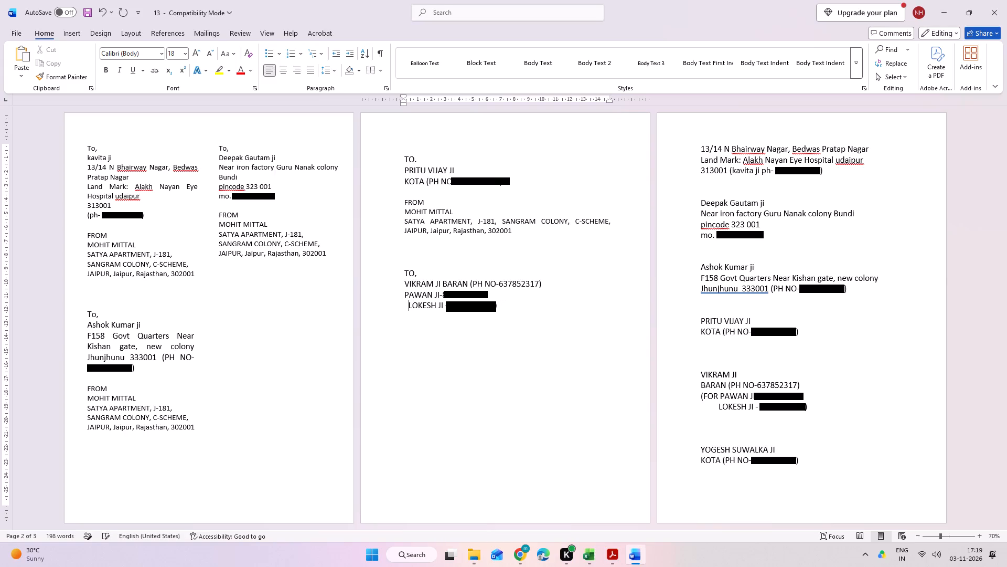
pyautogui.press('BackSpace')
pyautogui.press('BackSpace')
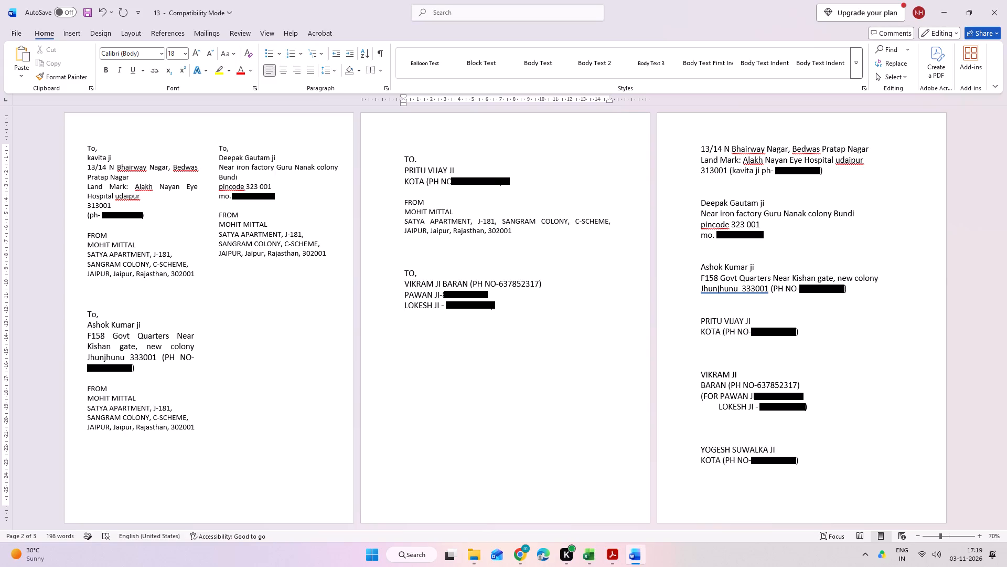
pyautogui.click(504, 307)
pyautogui.press('BackSpace')
# Copy the FROM block of the Kota label and paste it below the Baran label's recipient lines.
pyautogui.moveTo(518, 230); pyautogui.dragTo(438, 211)
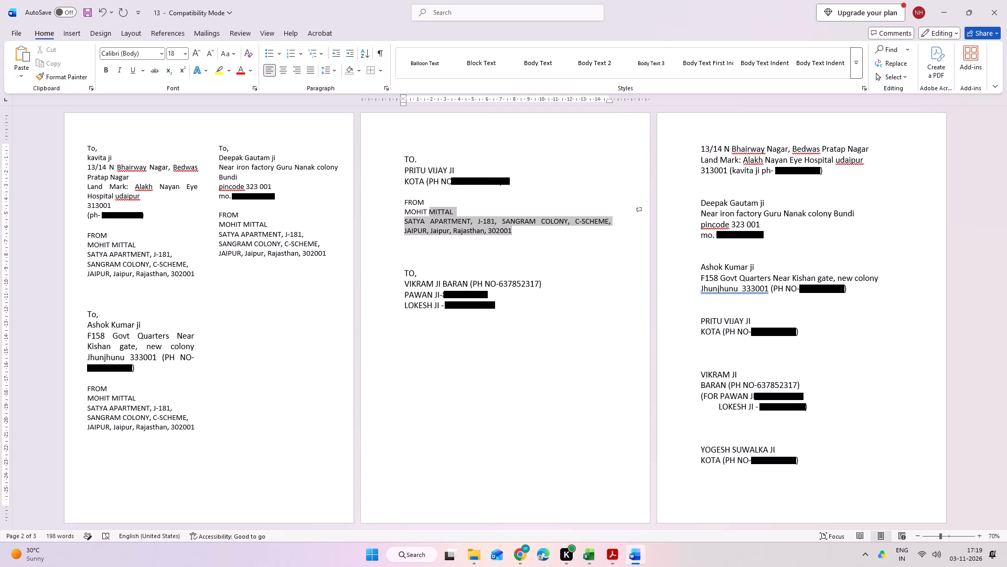
pyautogui.moveTo(438, 211); pyautogui.dragTo(412, 204)
pyautogui.hotkey('ctrl', 'c')
pyautogui.click(443, 341)
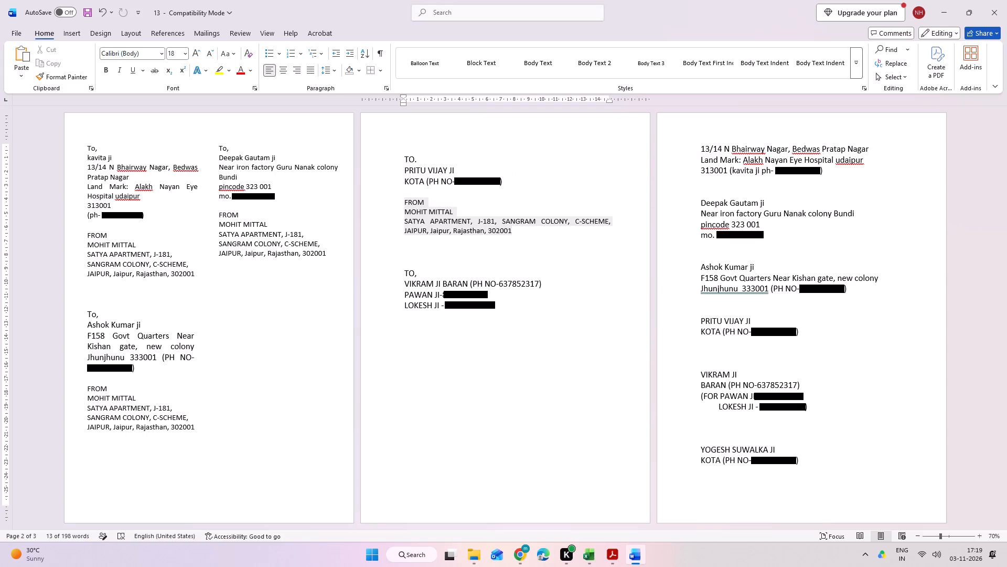
pyautogui.click(438, 331)
pyautogui.hotkey('ctrl', 'v')
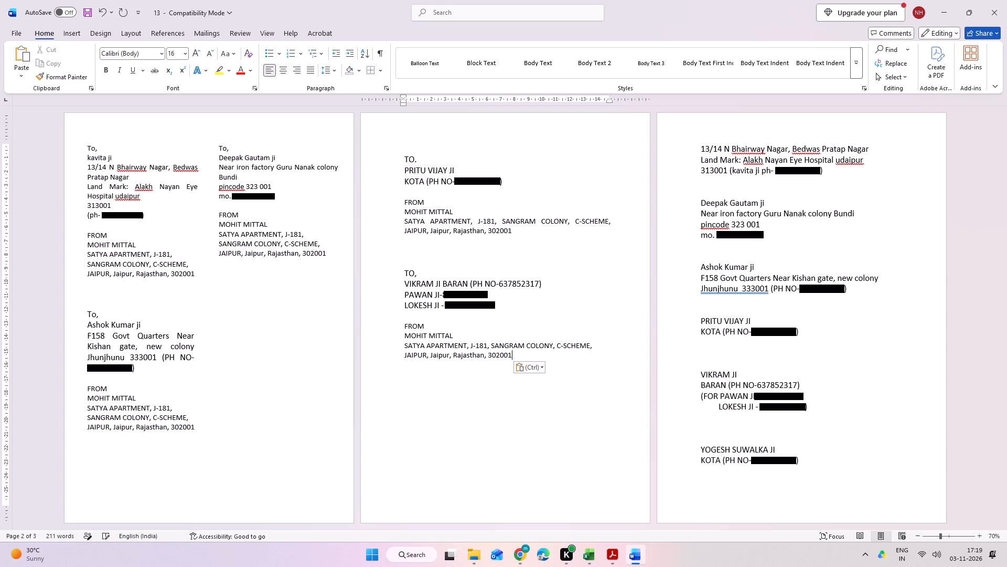
# Delete the blank line above the first "TO." heading on the second page.
pyautogui.click(6, 141)
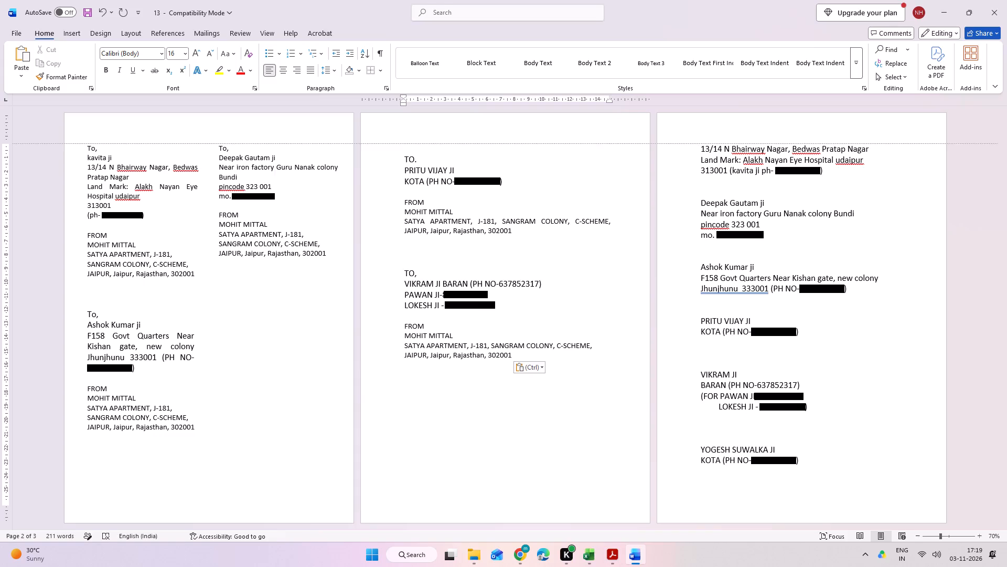
pyautogui.click(409, 139)
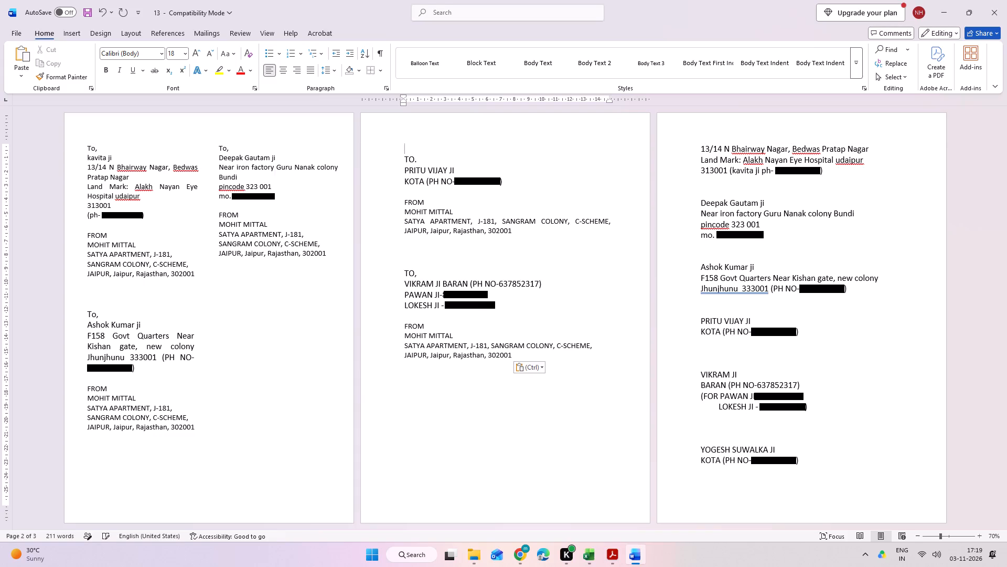
pyautogui.press('Delete')
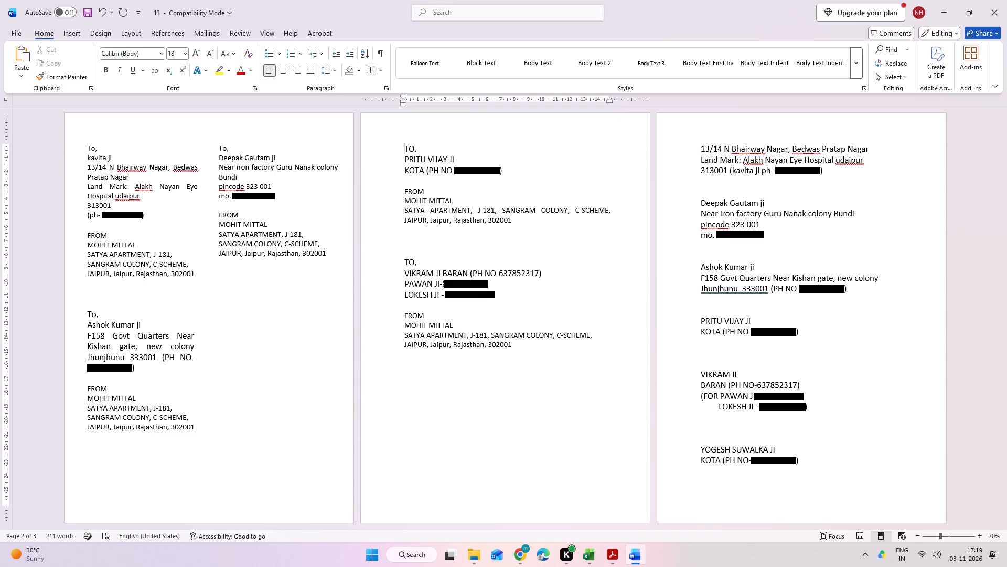
# Add blank lines below the Baran label's FROM block and paste there the last Kota recipient's two-line block copied from the recipient list.
pyautogui.click(463, 396)
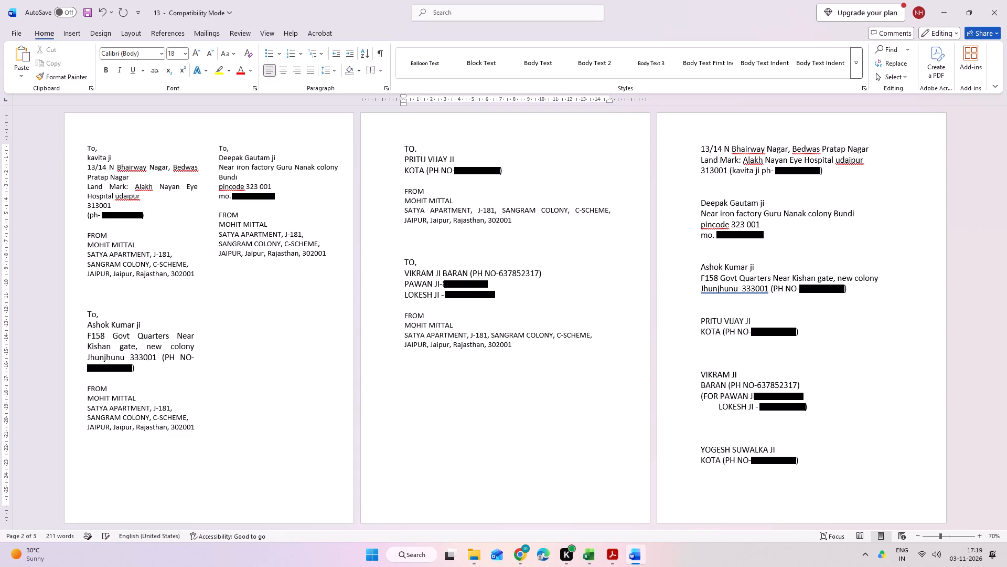
pyautogui.click(520, 360)
pyautogui.click(526, 351)
pyautogui.click(513, 345)
pyautogui.press('Down')
pyautogui.press('Return')
pyautogui.press('Return')
pyautogui.moveTo(803, 459); pyautogui.dragTo(704, 451)
pyautogui.rightClick(704, 451)
pyautogui.click(738, 287)
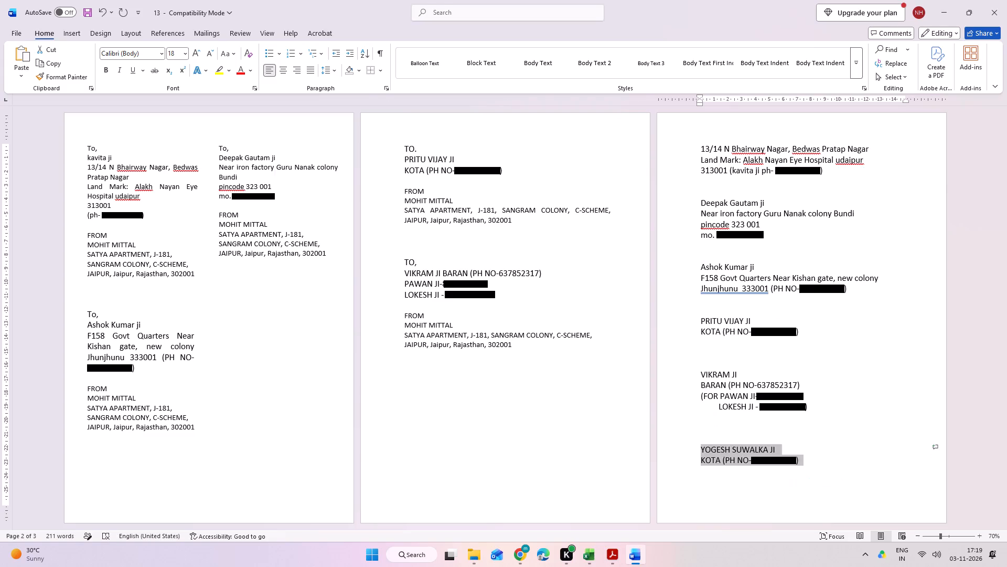
pyautogui.click(475, 438)
pyautogui.hotkey('ctrl', 'v')
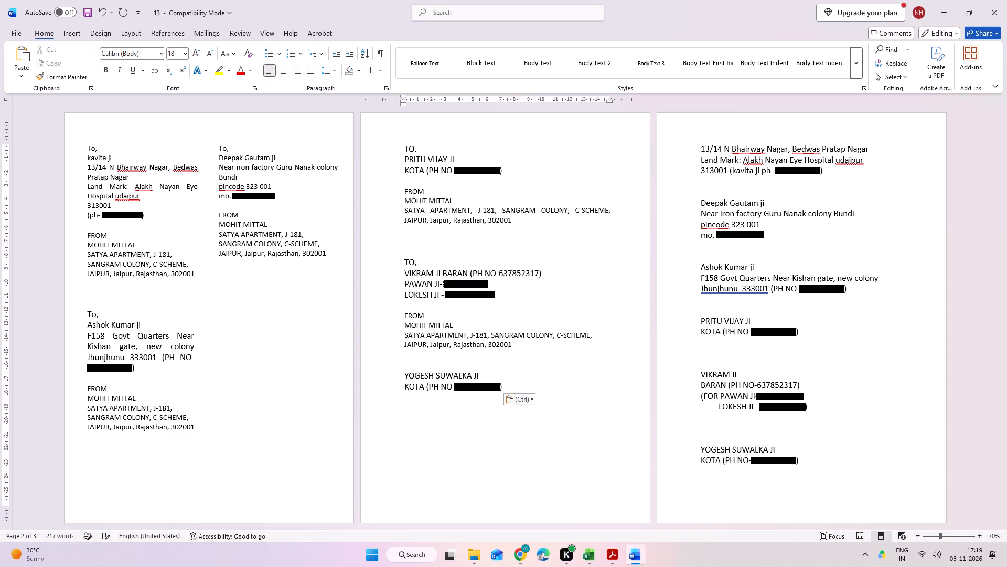
# Insert the heading "TO," on its own line above the newly pasted Kota recipient block.
pyautogui.click(404, 375)
pyautogui.write('TO,')
pyautogui.press('Return')
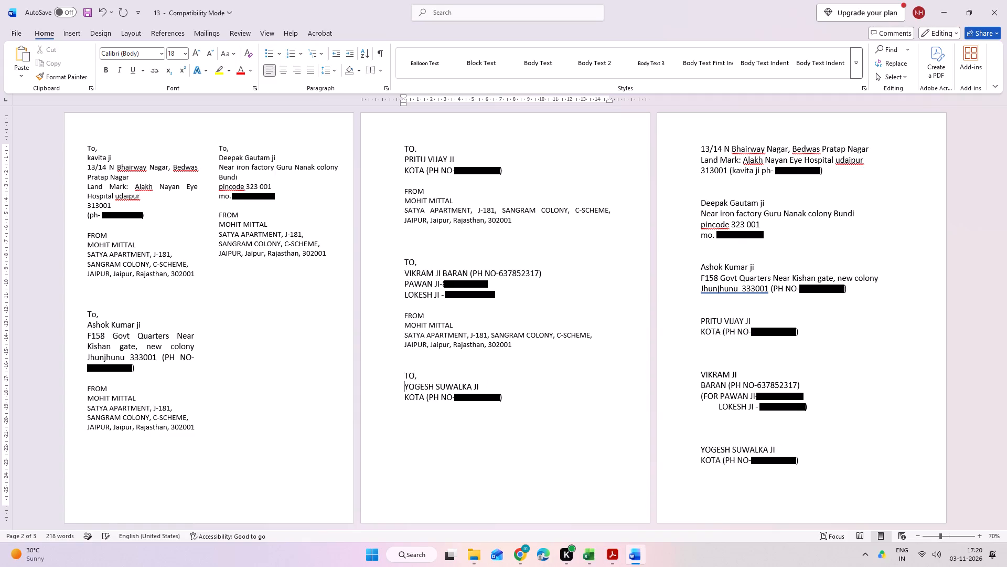
# Copy the Baran label's FROM block below the second Kota recipient, keeping only one blank line between them.
pyautogui.click(531, 401)
pyautogui.press('Return')
pyautogui.press('Return')
pyautogui.moveTo(513, 346); pyautogui.dragTo(507, 343)
pyautogui.moveTo(507, 343); pyautogui.dragTo(401, 317)
pyautogui.hotkey('ctrl', 'c')
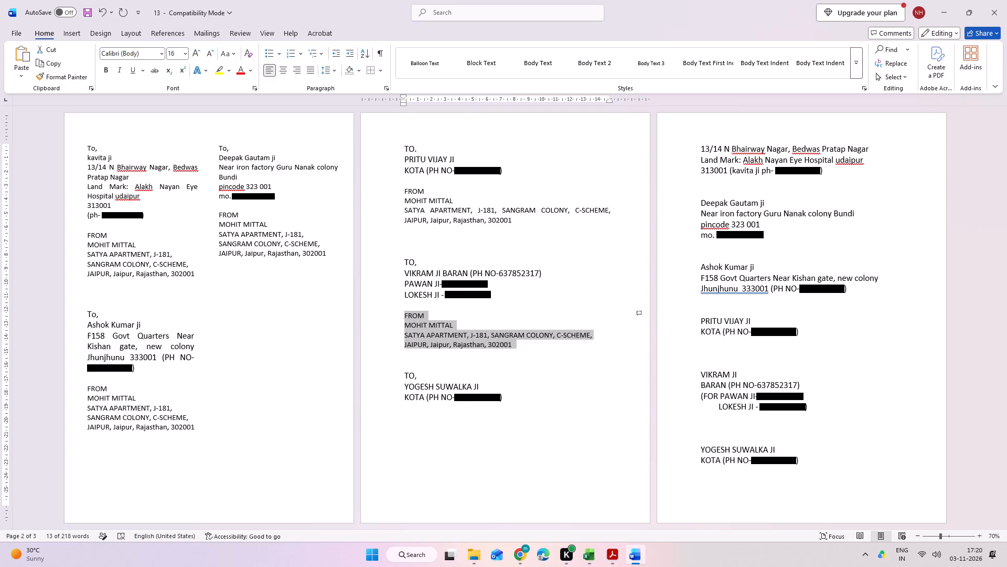
pyautogui.click(416, 437)
pyautogui.hotkey('ctrl', 'v')
pyautogui.click(421, 414)
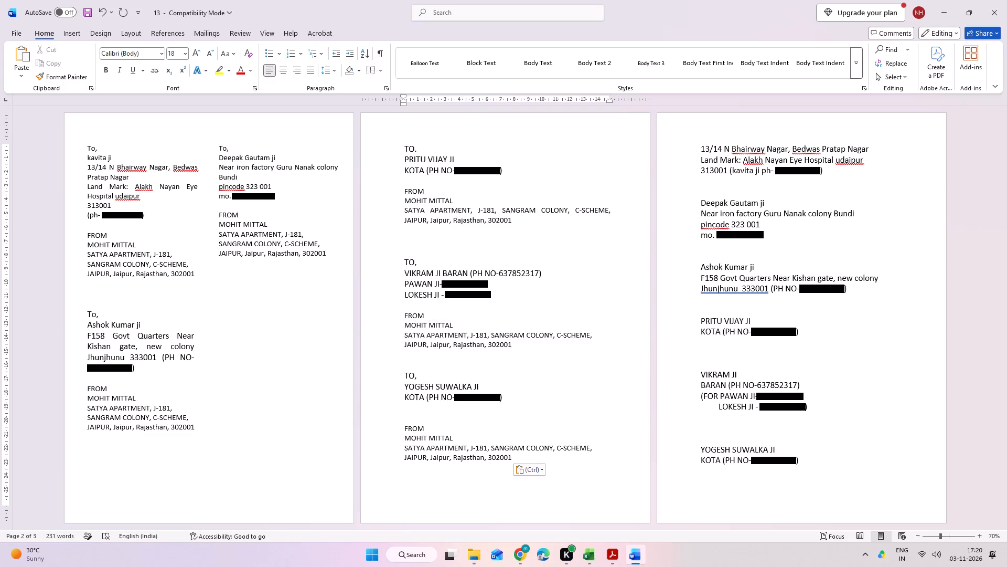
pyautogui.press('Delete')
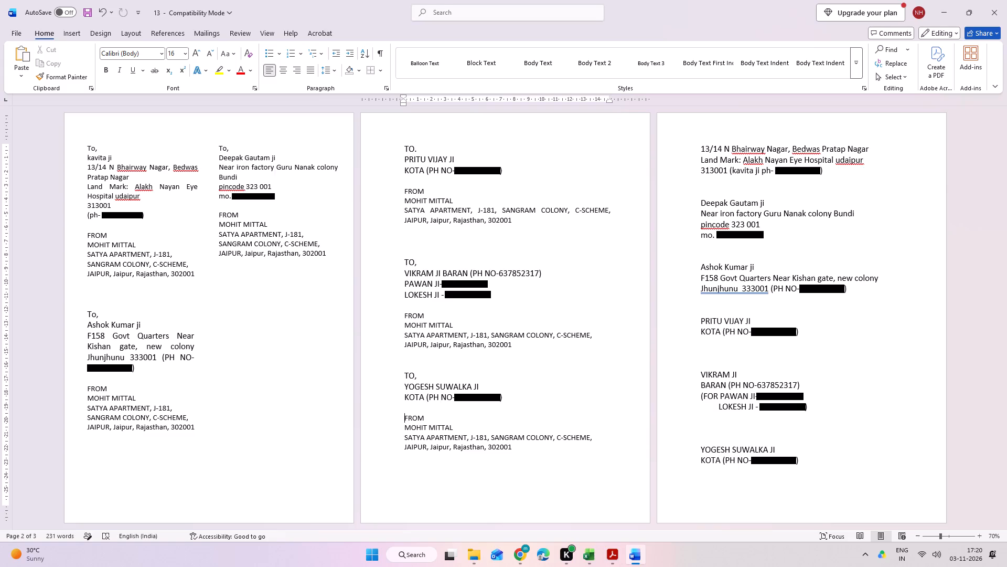
# Print only page 2 of the document.
pyautogui.hotkey('ctrl', 'p')
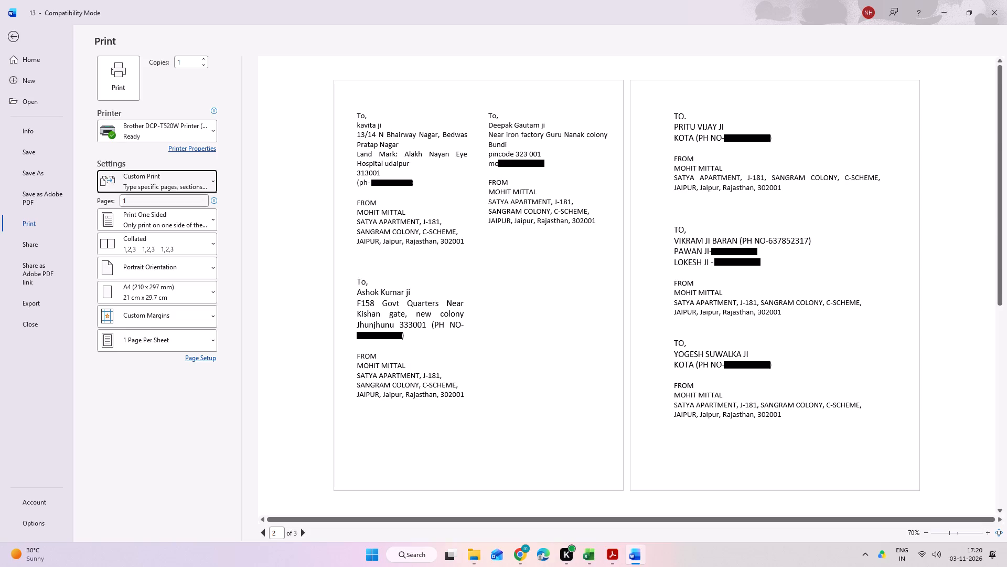
pyautogui.click(143, 202)
pyautogui.press('2')
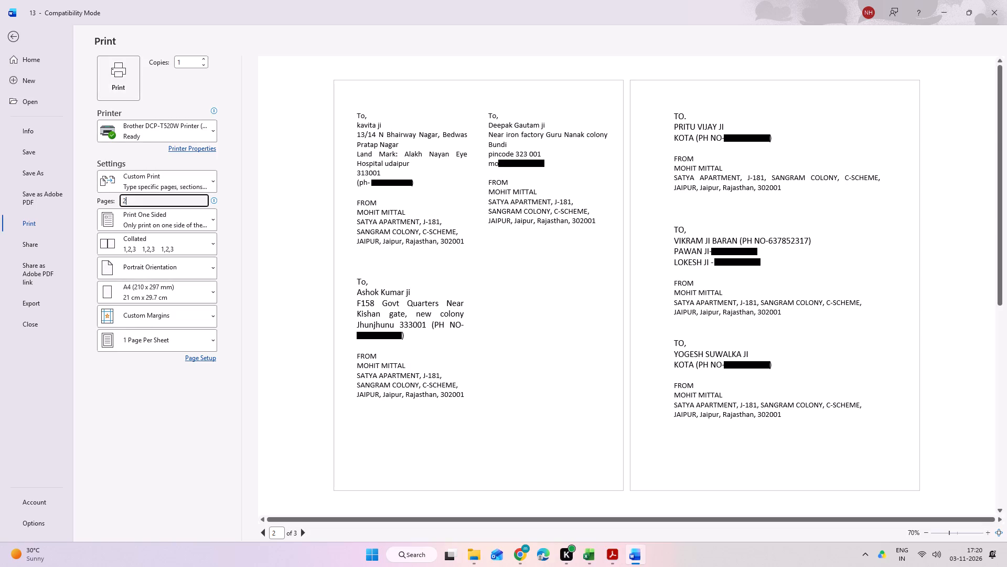
pyautogui.click(114, 80)
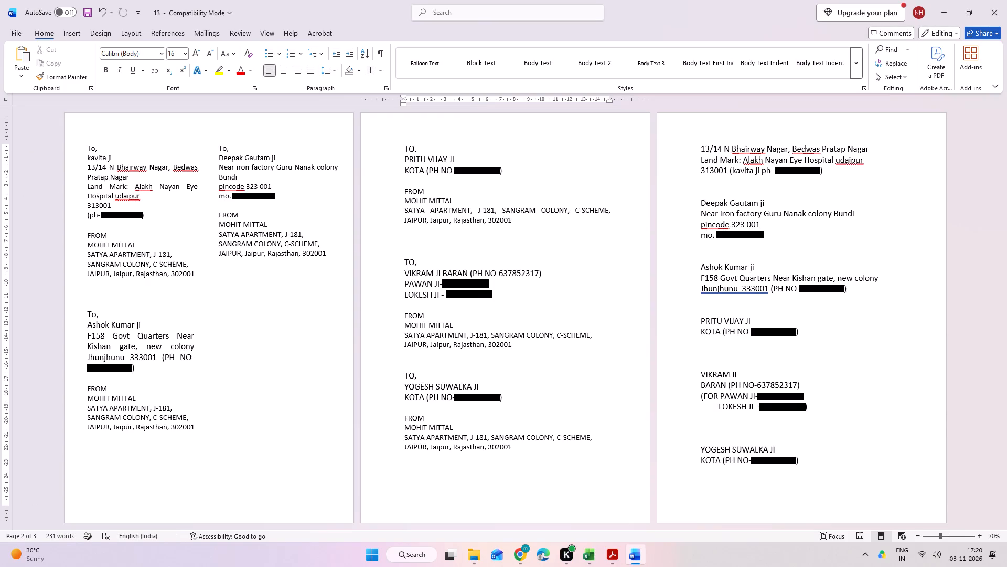
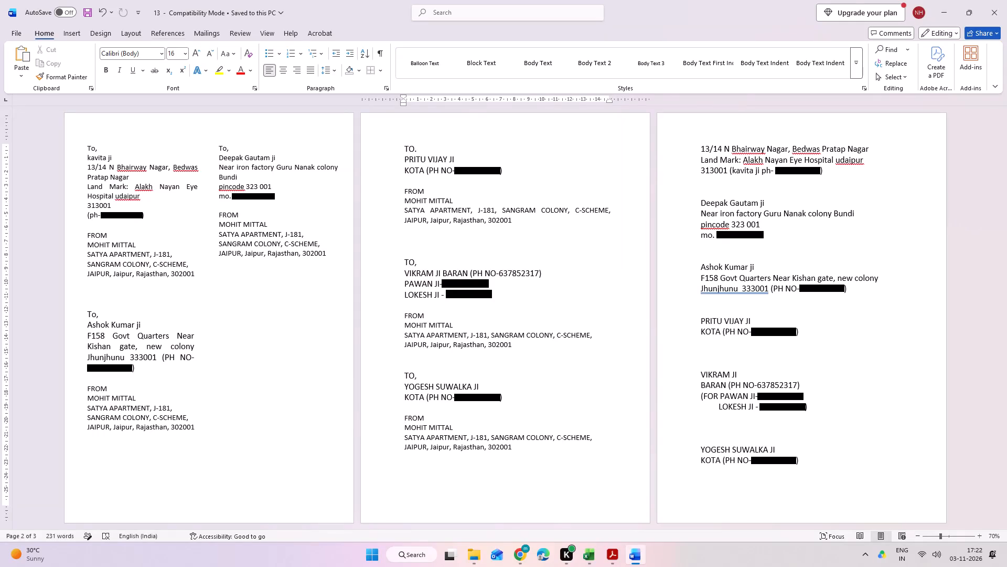
# Close the address label document in Word.
pyautogui.click(1006, 0)
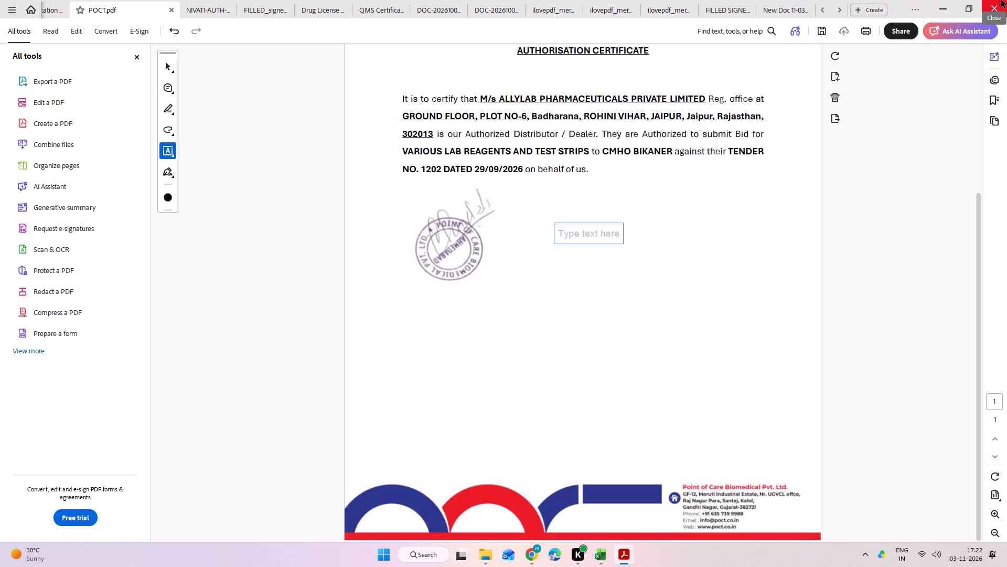
# Close Adobe Acrobat with all its open PDFs, discarding unsaved changes to the New Doc 11-03-2026, QMS Certificate OK-merged and DD rtgs-neft-combine-form HDFC files.
pyautogui.click(1006, 0)
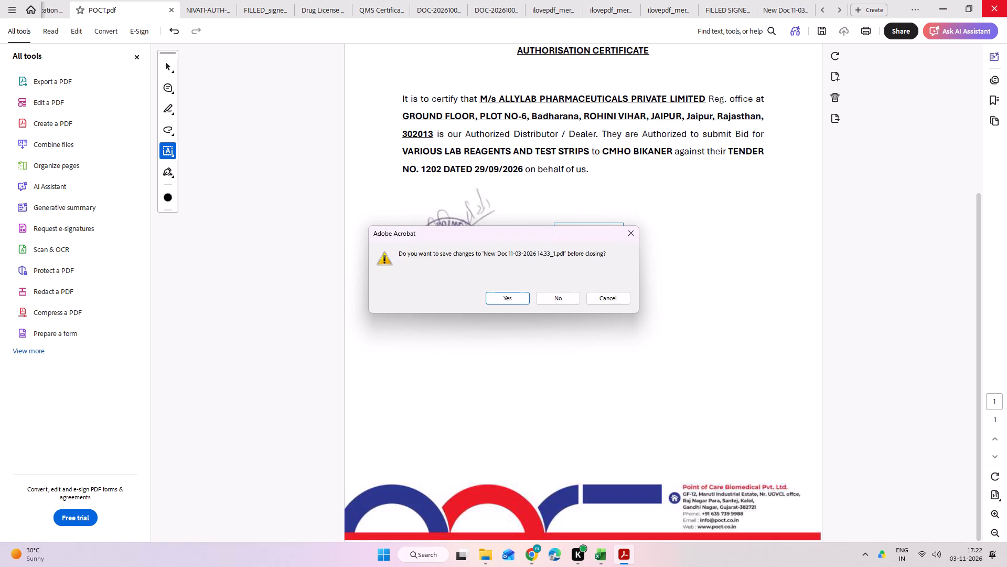
pyautogui.click(554, 306)
pyautogui.click(559, 295)
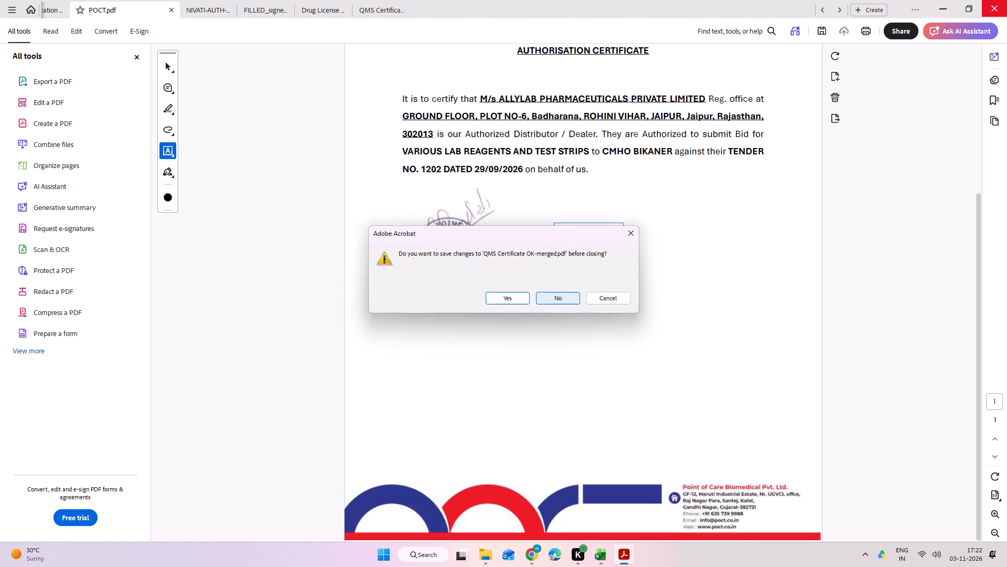
pyautogui.click(569, 303)
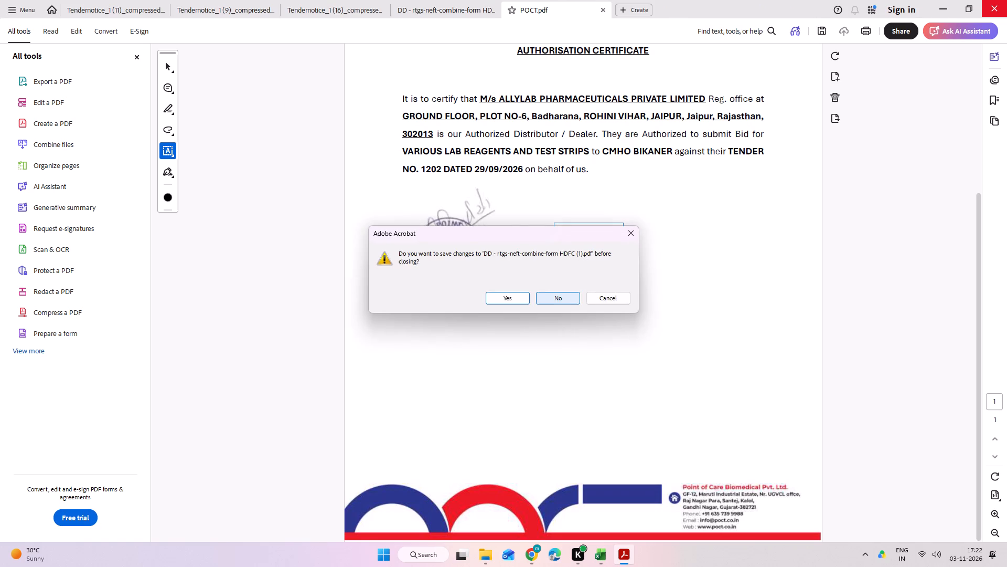
pyautogui.click(569, 303)
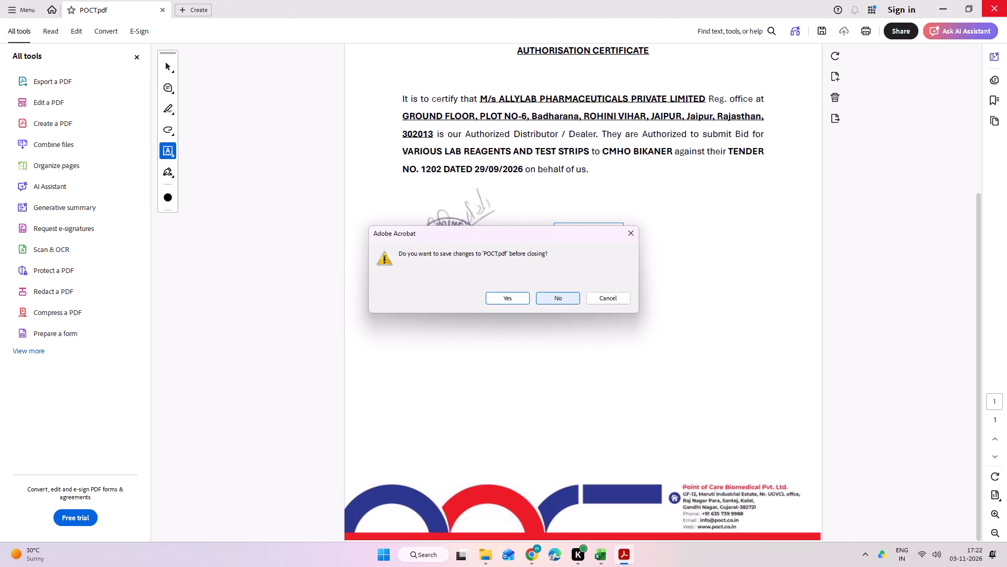